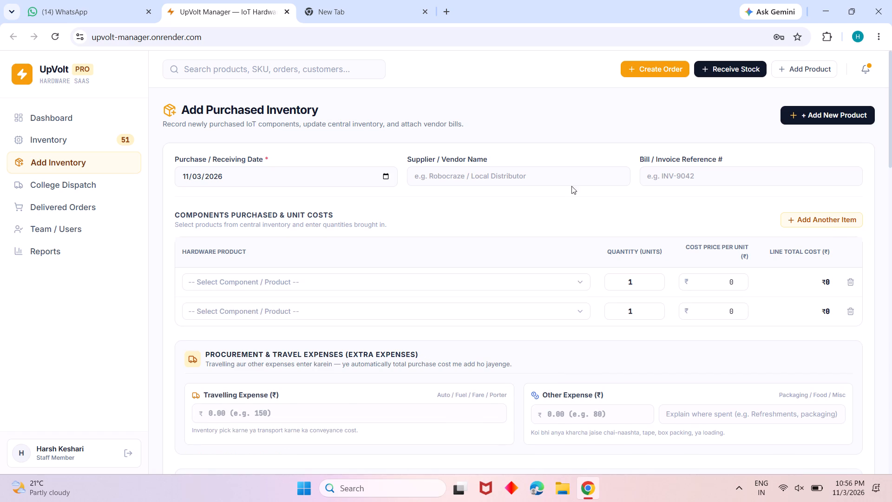
# Fill the first component line with ESP32 at a quantity of 22 units.
pyautogui.click(571, 289)
pyautogui.click(571, 289)
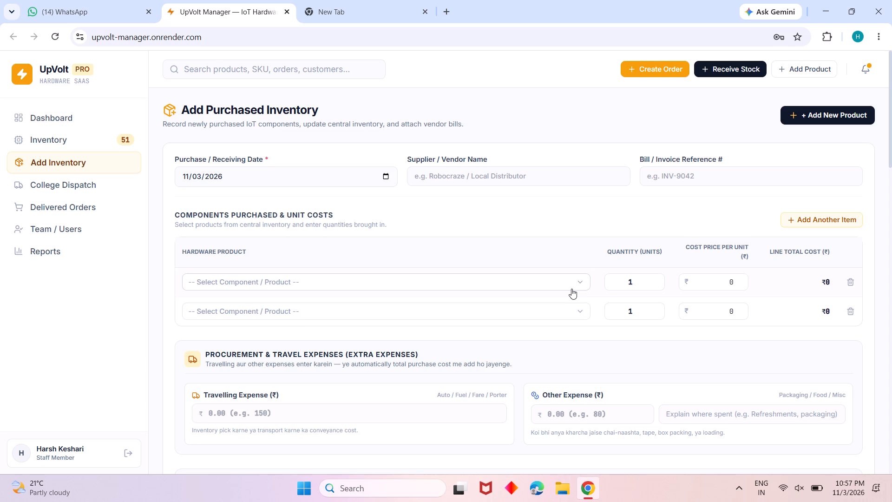
pyautogui.click(571, 289)
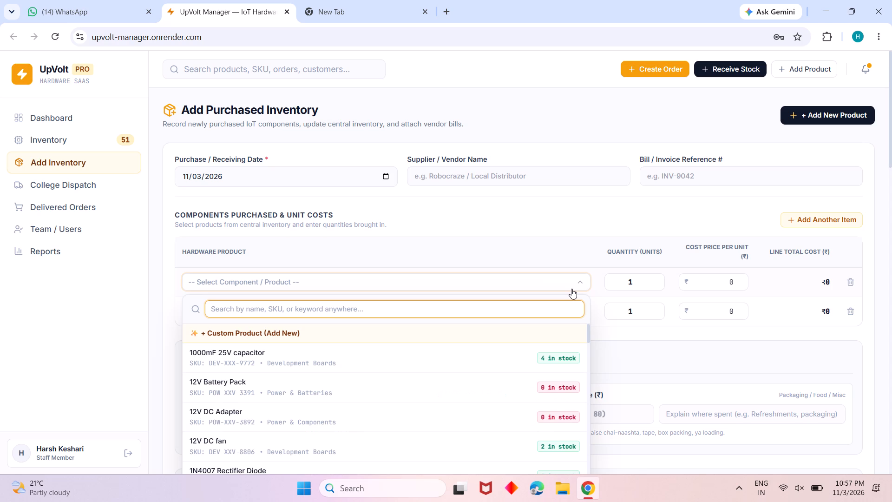
pyautogui.write('esp')
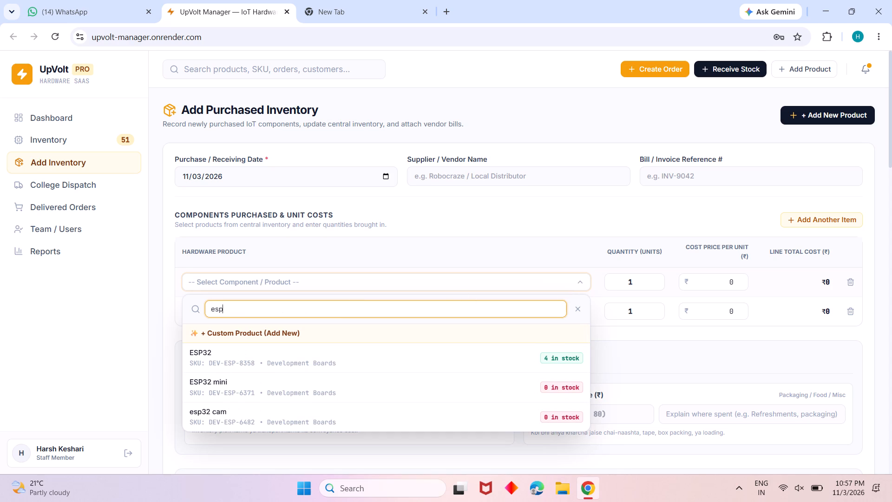
pyautogui.click(293, 355)
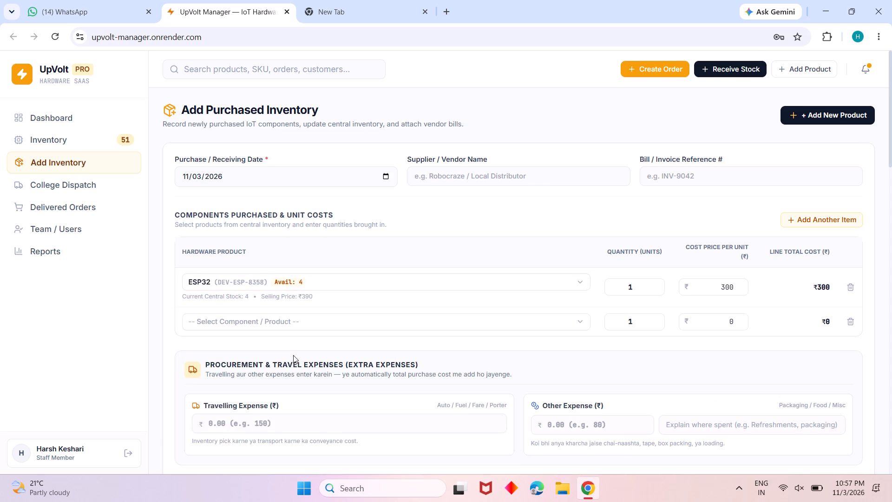
pyautogui.click(629, 288)
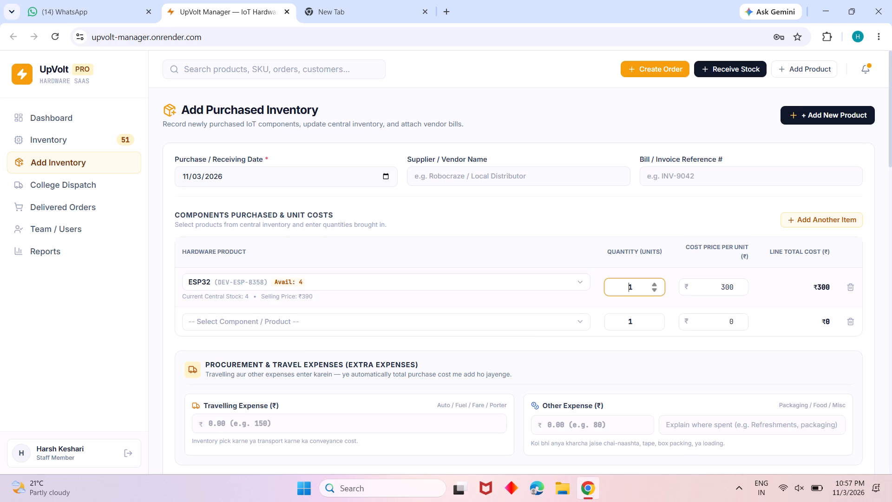
pyautogui.press('Delete')
pyautogui.write('22')
# Fill the second component line with PIR Sensor at a quantity of 3 units.
pyautogui.click(421, 324)
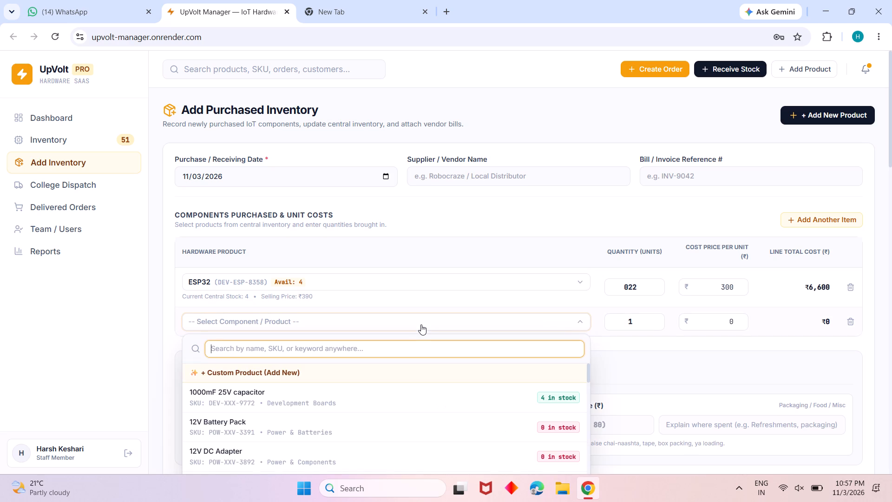
pyautogui.write('pot')
pyautogui.press('BackSpace')
pyautogui.press('BackSpace')
pyautogui.write('it')
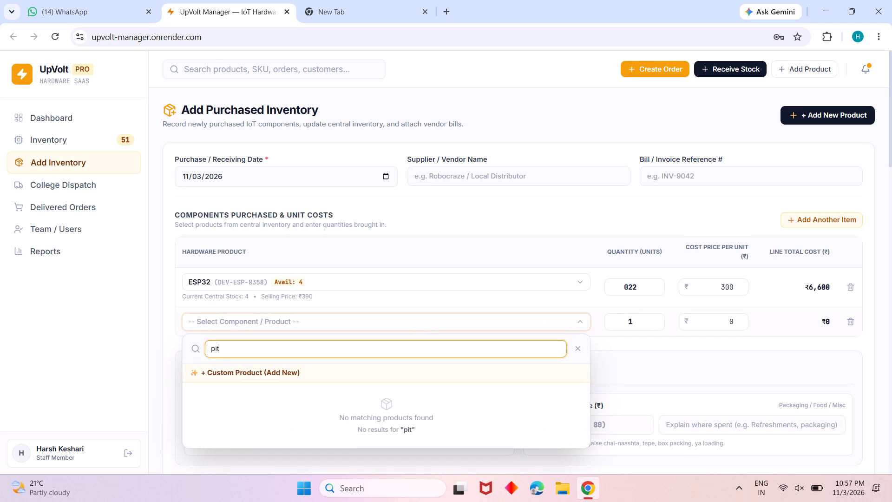
pyautogui.press('BackSpace')
pyautogui.press('r')
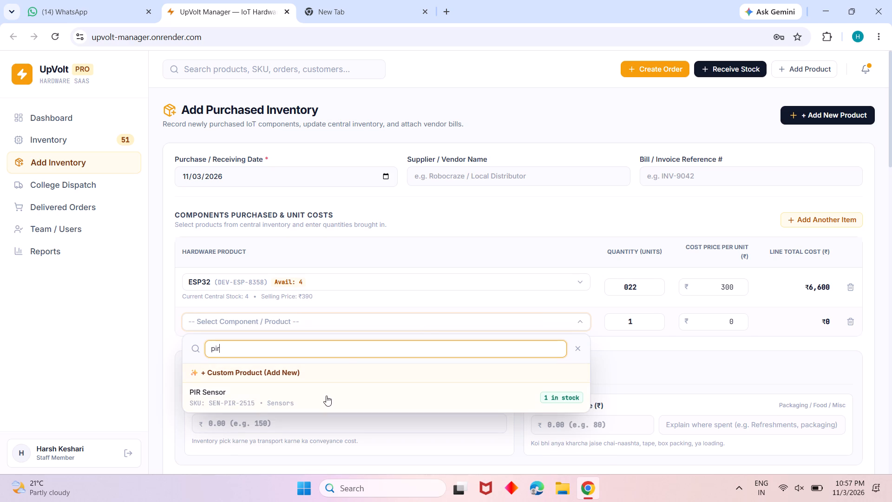
pyautogui.click(326, 396)
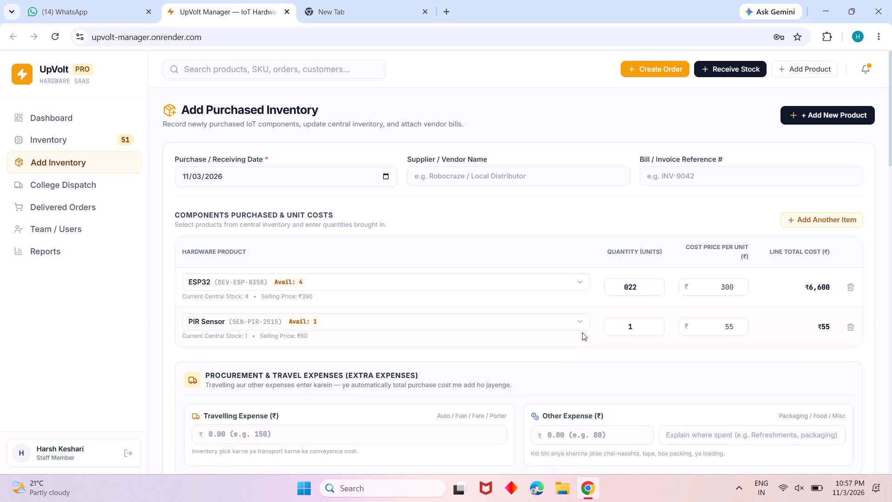
pyautogui.click(633, 326)
pyautogui.press('3')
pyautogui.press('Left')
pyautogui.press('BackSpace')
# Add a batch of at least eight empty item lines to the purchased components table.
pyautogui.tripleClick(830, 212)
pyautogui.tripleClick(830, 212)
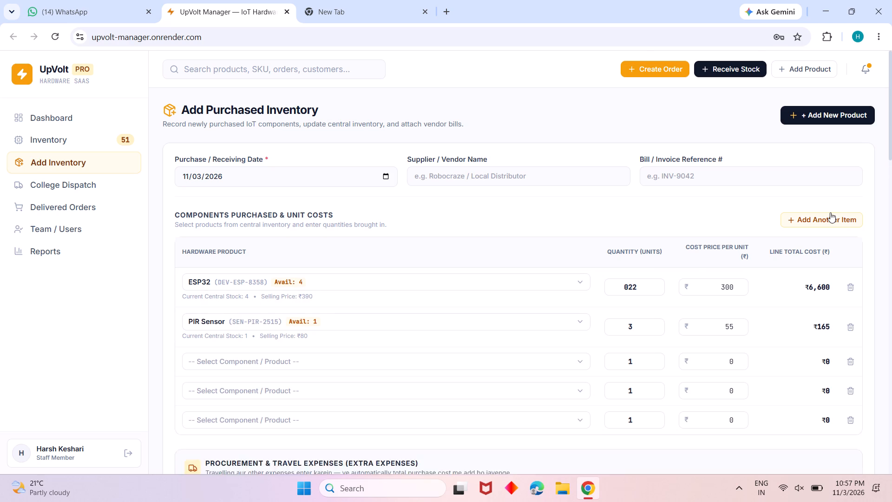
pyautogui.tripleClick(830, 212)
pyautogui.tripleClick(830, 212)
pyautogui.tripleClick(830, 212)
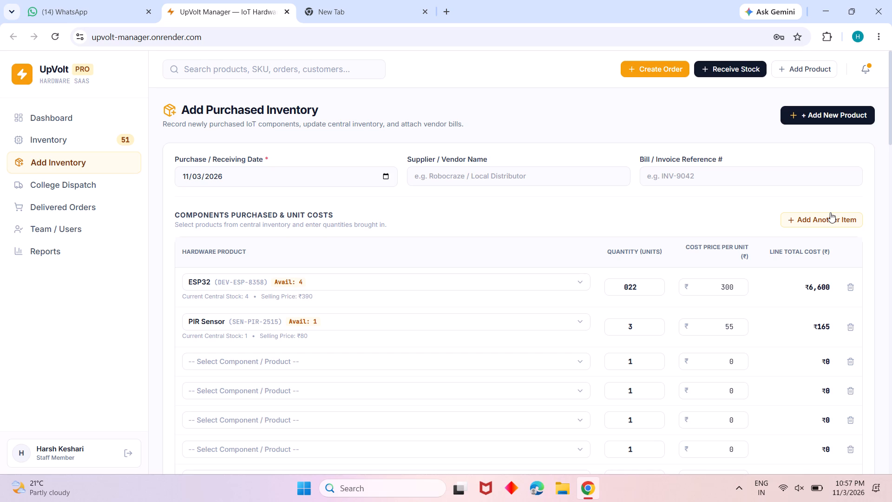
pyautogui.click(830, 212)
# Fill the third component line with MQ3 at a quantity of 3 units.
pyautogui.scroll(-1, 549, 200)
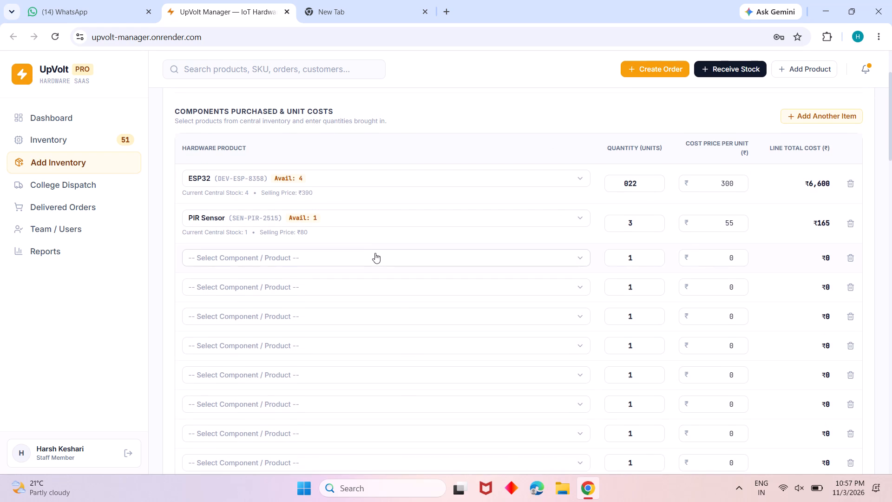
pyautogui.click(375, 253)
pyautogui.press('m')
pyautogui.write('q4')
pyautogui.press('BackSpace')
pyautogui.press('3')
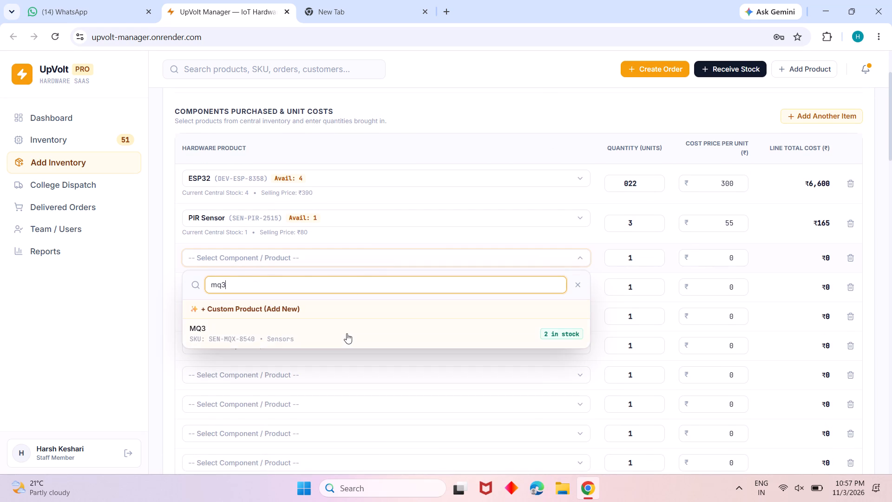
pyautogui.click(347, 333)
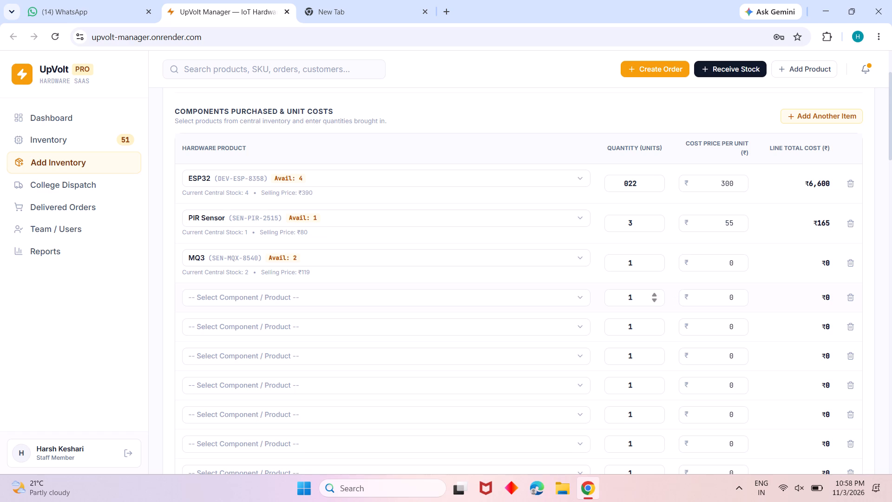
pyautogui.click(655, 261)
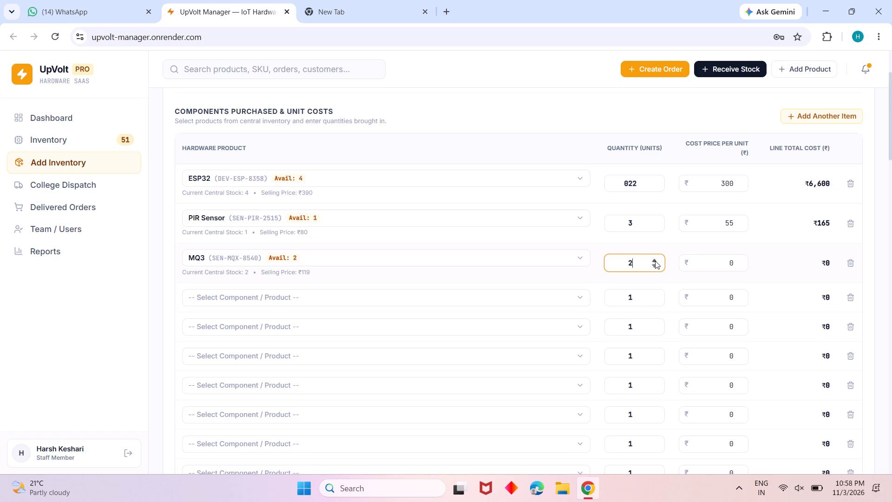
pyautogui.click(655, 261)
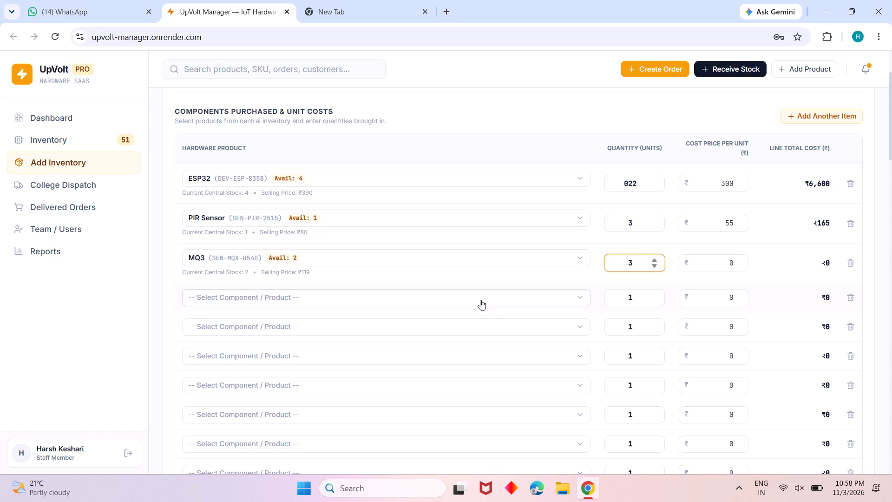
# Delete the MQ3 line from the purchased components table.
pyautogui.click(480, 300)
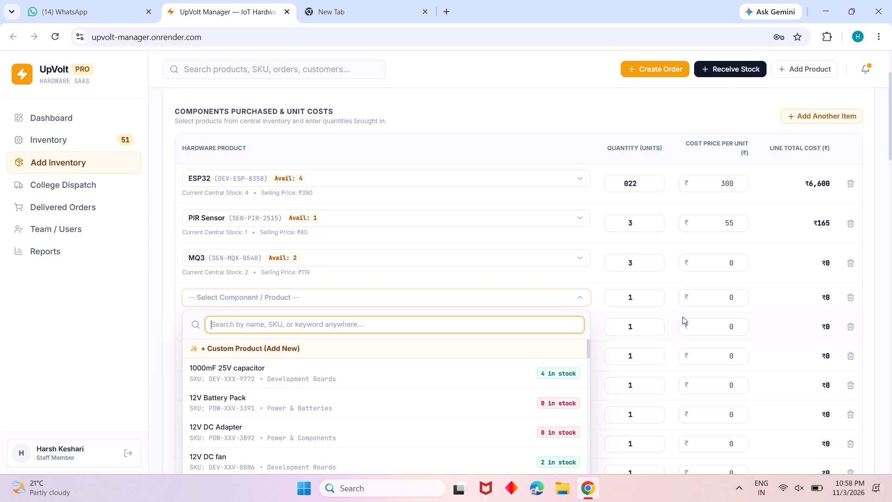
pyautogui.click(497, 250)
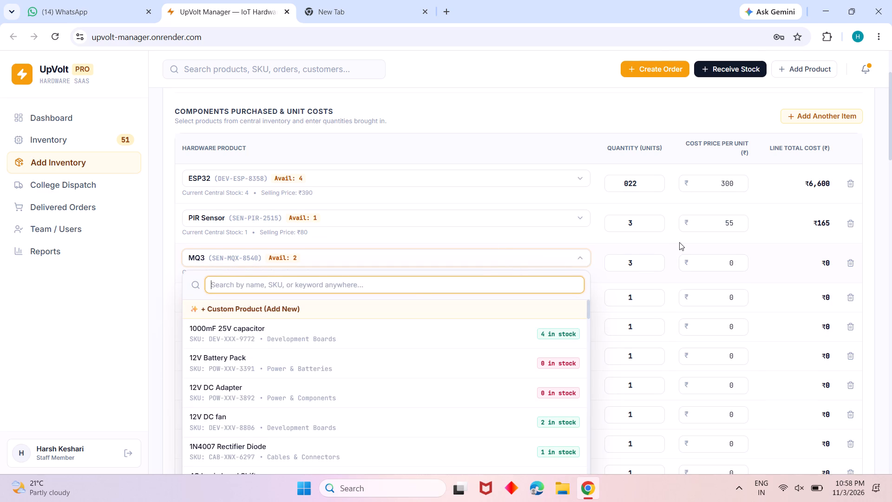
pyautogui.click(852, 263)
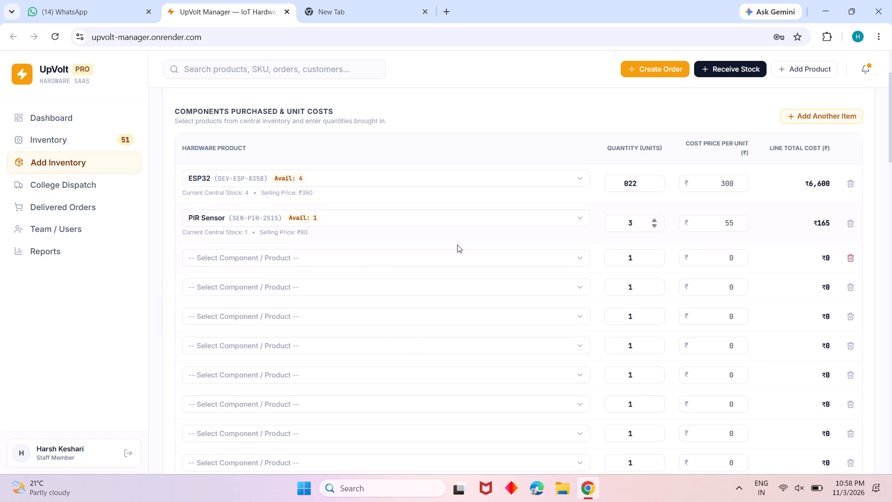
# Fill the empty line below PIR Sensor with MQ3, quantity 3, at a cost price of ₹95 per unit.
pyautogui.click(357, 255)
pyautogui.write('me')
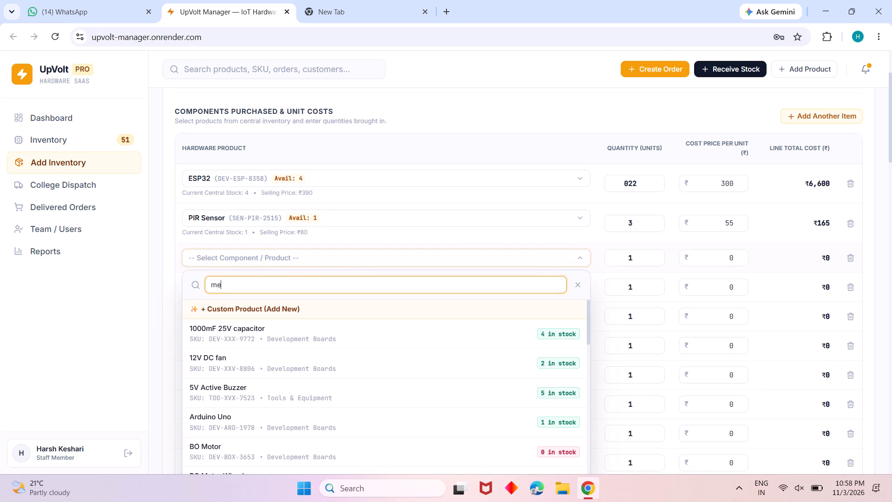
pyautogui.press('BackSpace')
pyautogui.press('q')
pyautogui.click(215, 394)
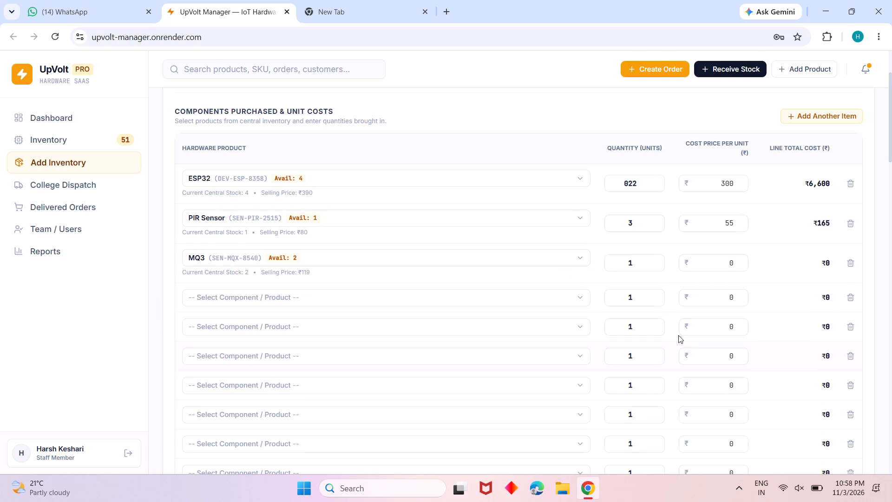
pyautogui.click(637, 264)
pyautogui.press('BackSpace')
pyautogui.press('3')
pyautogui.click(524, 300)
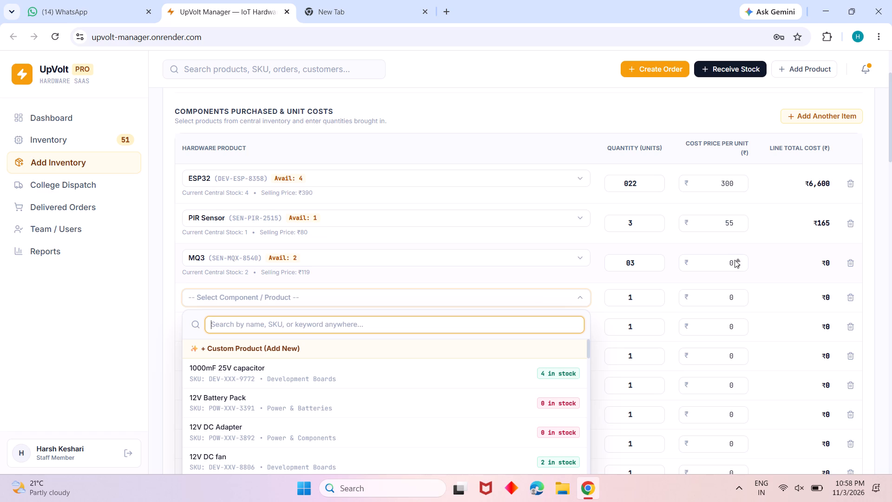
pyautogui.click(730, 263)
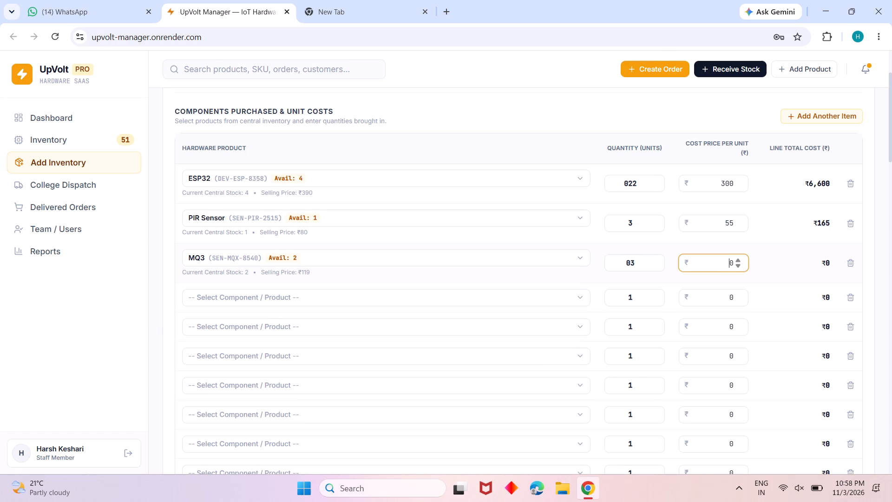
pyautogui.write('95')
pyautogui.press('Delete')
# Fill the fourth component line with Double Channel Relay at a cost price of ₹70 per unit.
pyautogui.click(521, 293)
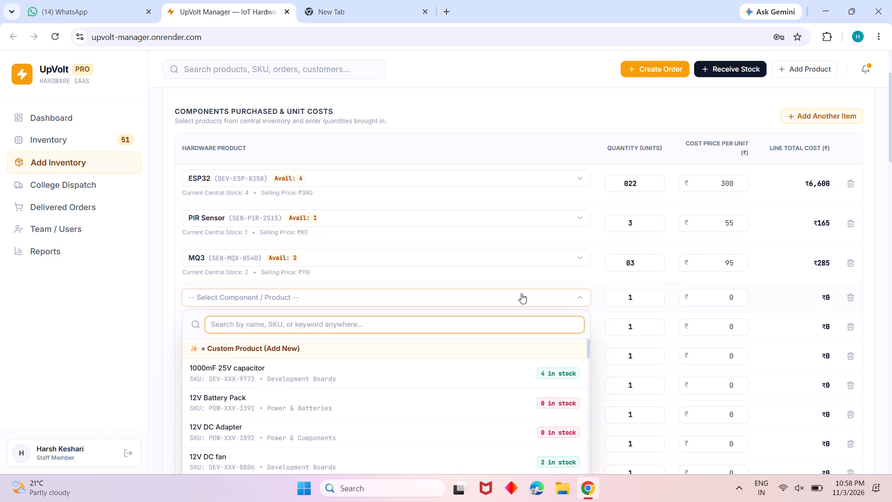
pyautogui.write('relay')
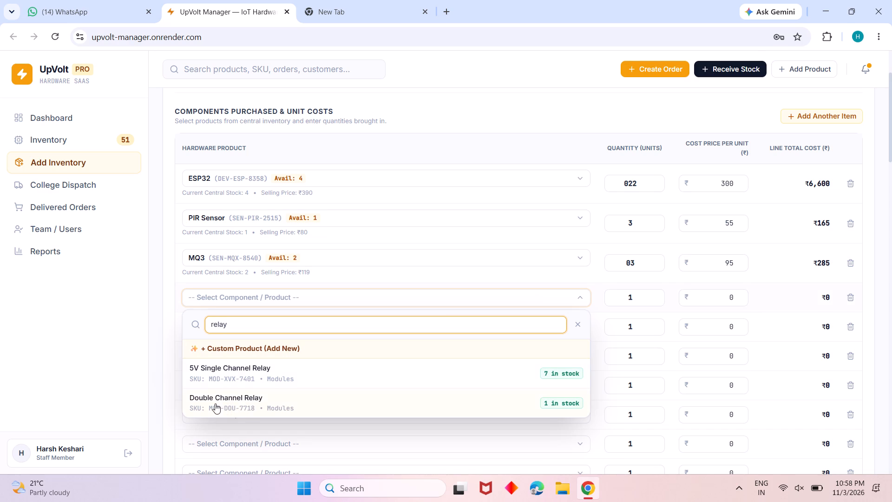
pyautogui.click(238, 402)
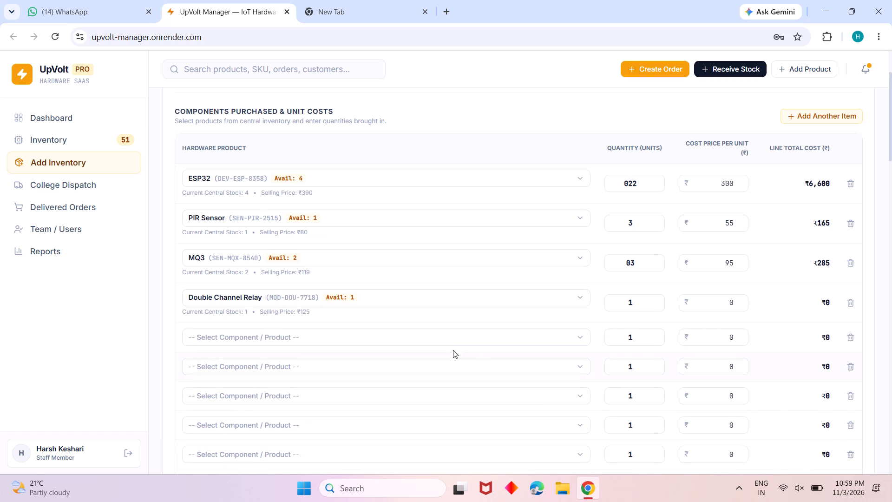
pyautogui.click(457, 338)
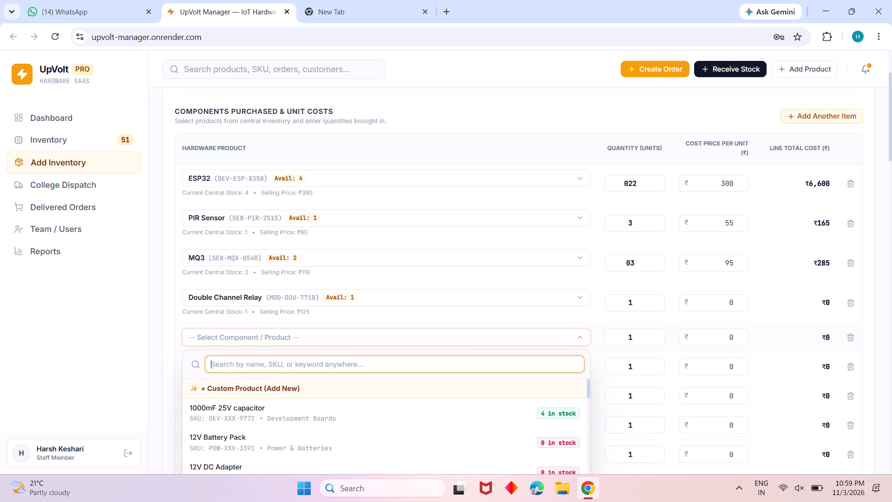
pyautogui.click(728, 300)
pyautogui.press('7')
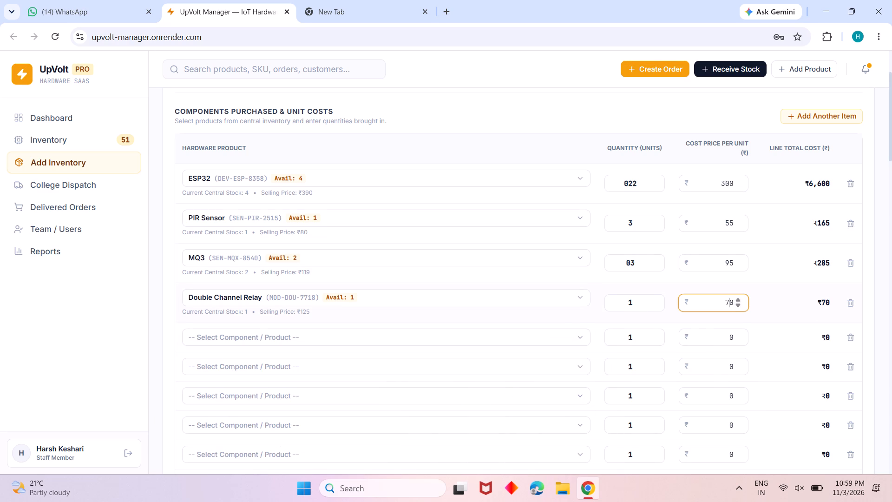
# Choose Water Level Detection Sensor as the product for the fifth component line.
pyautogui.click(544, 328)
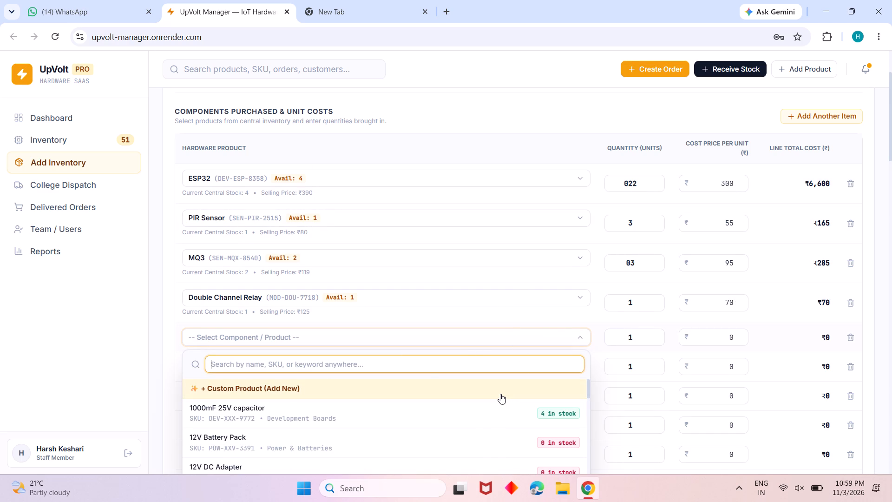
pyautogui.write('water')
pyautogui.press('space')
pyautogui.write('level')
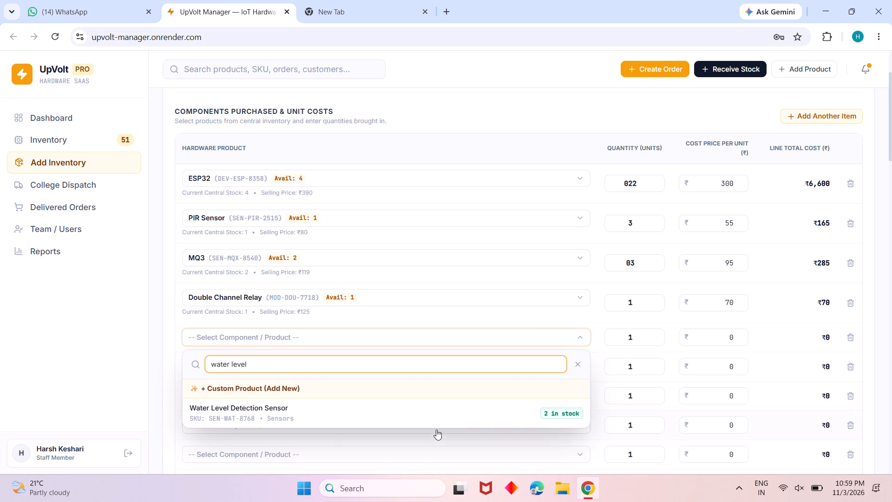
pyautogui.click(452, 416)
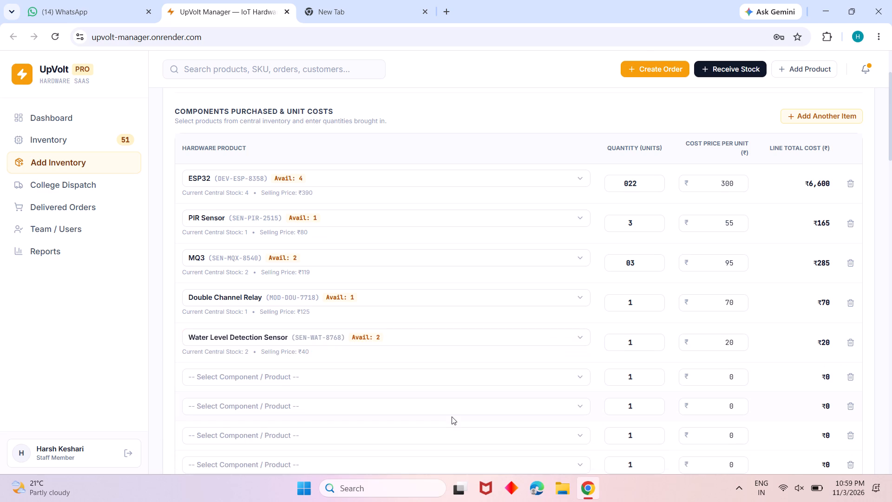
# Set the Water Level Detection Sensor line to quantity 4 at a cost price of ₹40 per unit.
pyautogui.click(641, 342)
pyautogui.press('4')
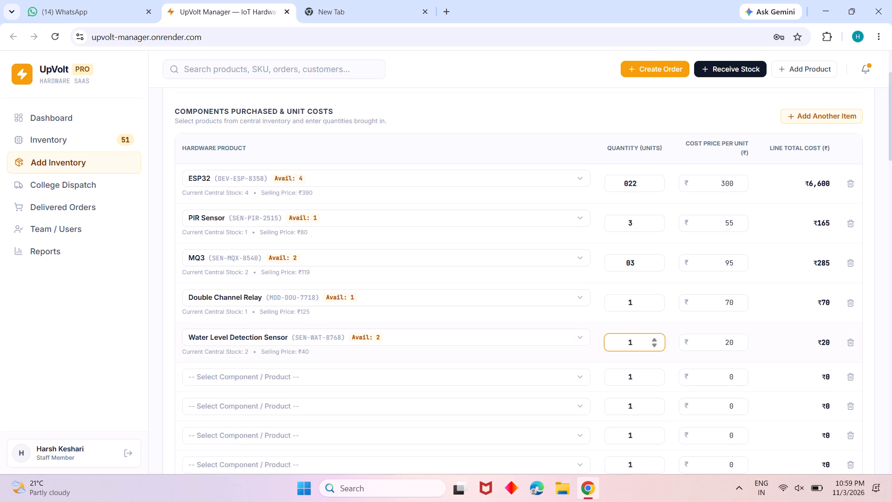
pyautogui.press('Left')
pyautogui.press('BackSpace')
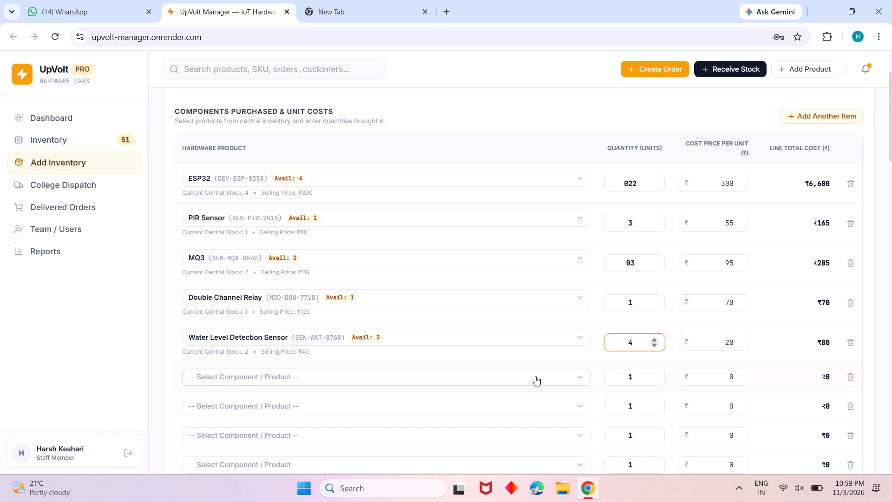
pyautogui.click(524, 376)
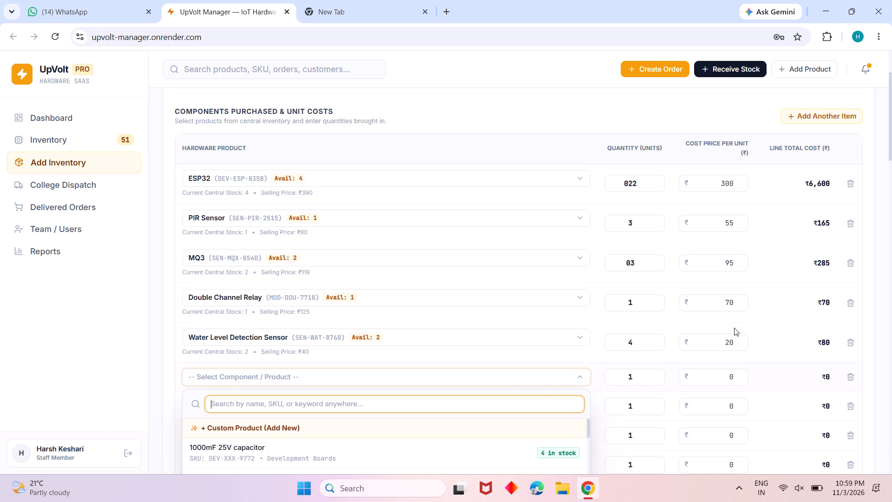
pyautogui.click(728, 340)
pyautogui.press('BackSpace')
pyautogui.press('4')
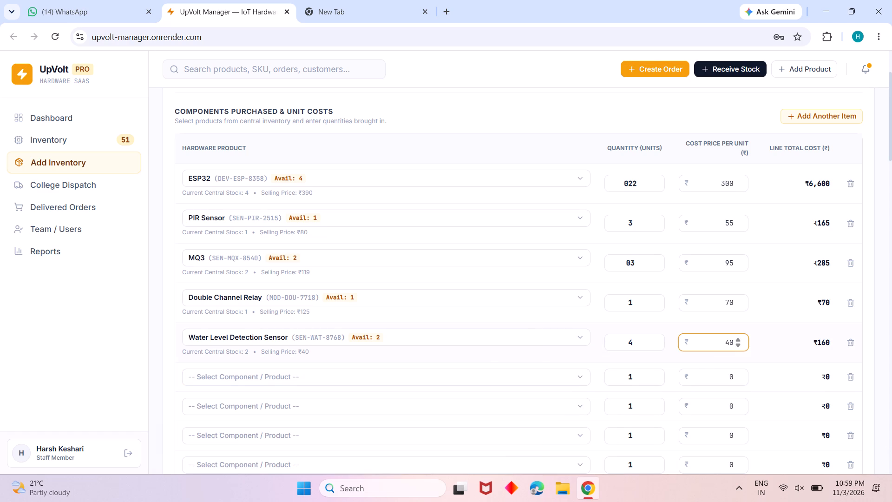
# Fill the sixth component line with 5V Active Buzzer, found by searching for buzzer, at quantity 10.
pyautogui.click(490, 375)
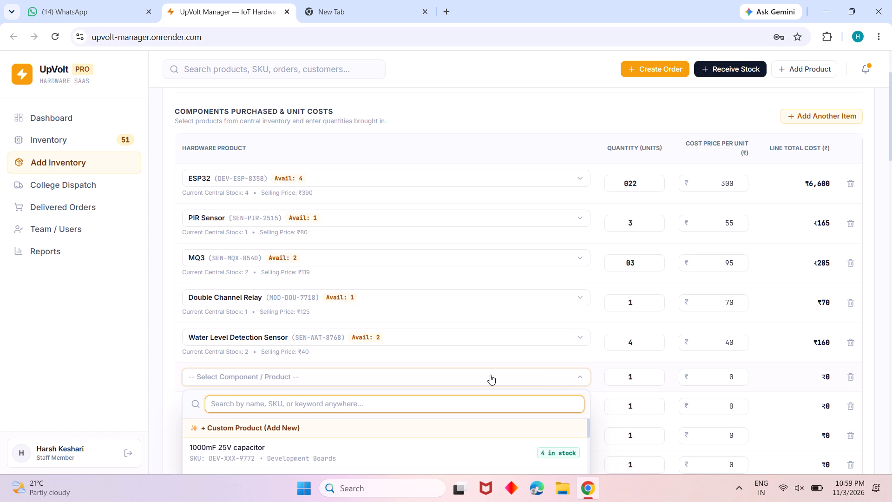
pyautogui.write('bu')
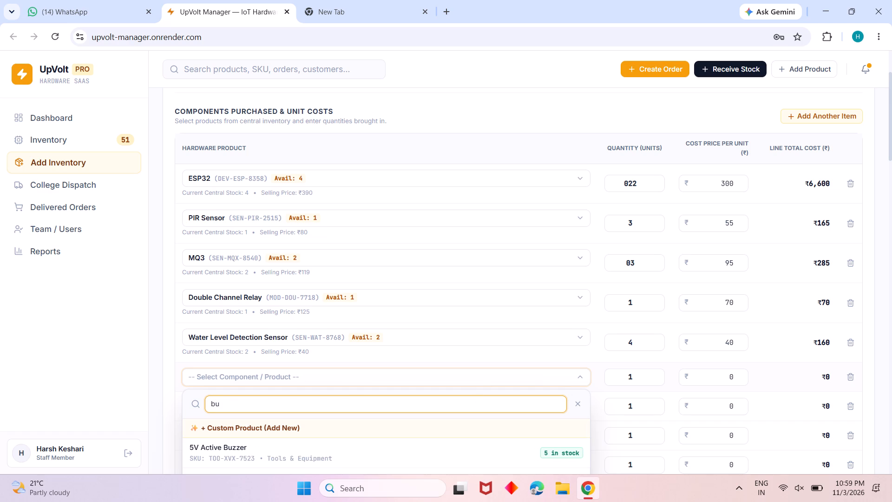
pyautogui.write('zzer')
pyautogui.scroll(-2, 460, 404)
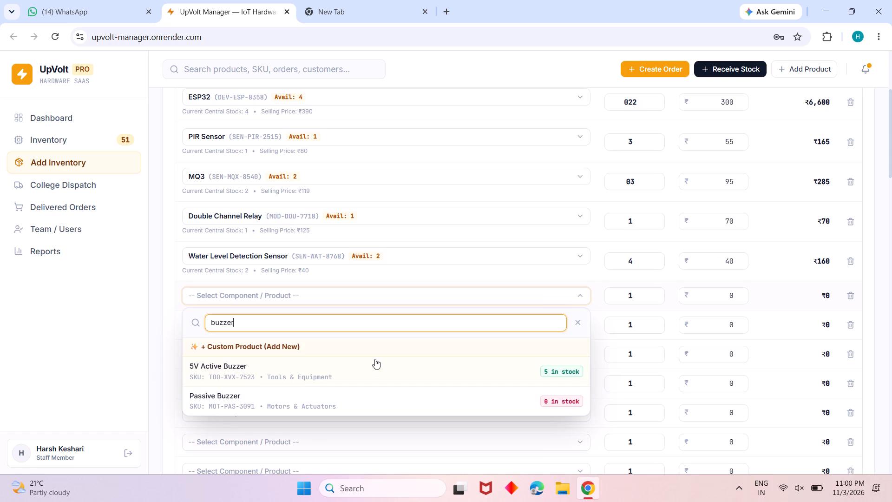
pyautogui.click(320, 367)
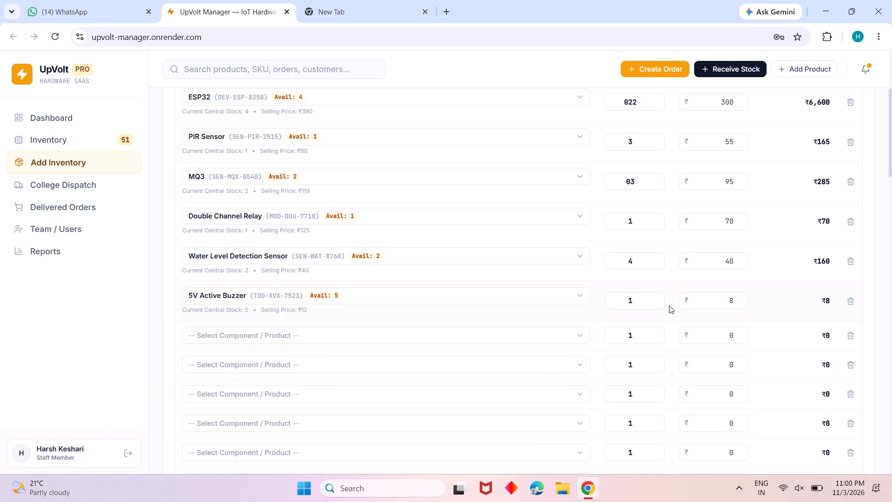
pyautogui.click(636, 304)
pyautogui.press('0')
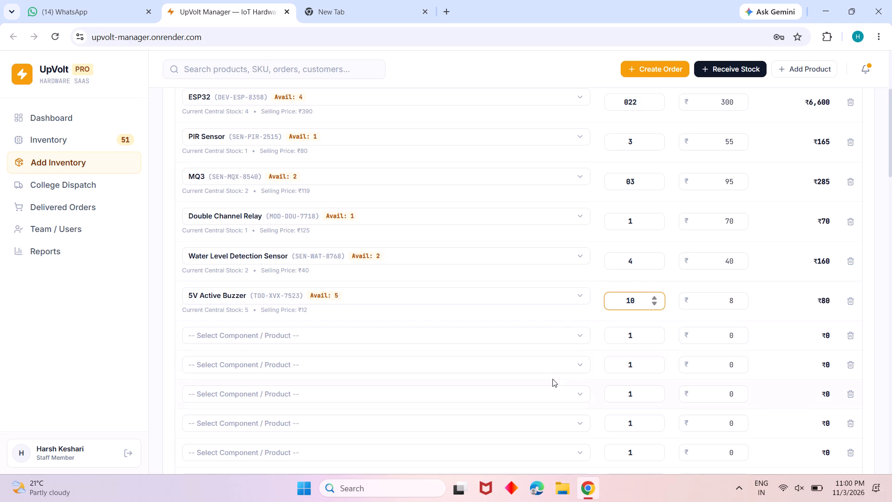
# Fill the empty line below 5V Active Buzzer with On-off switch at quantity 5.
pyautogui.click(556, 343)
pyautogui.write('on')
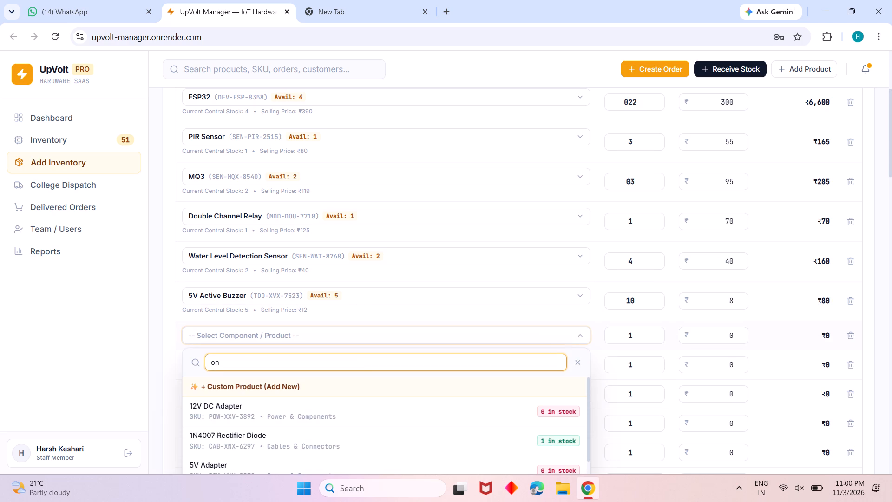
pyautogui.write('-of')
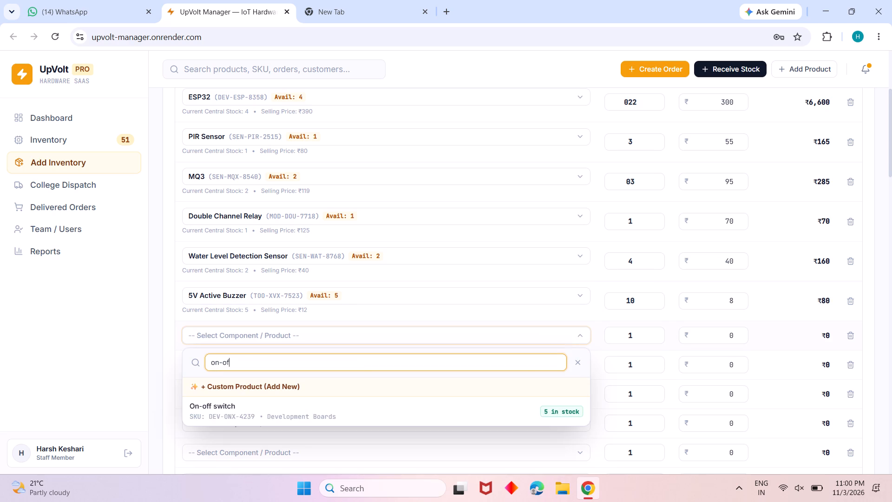
pyautogui.click(460, 416)
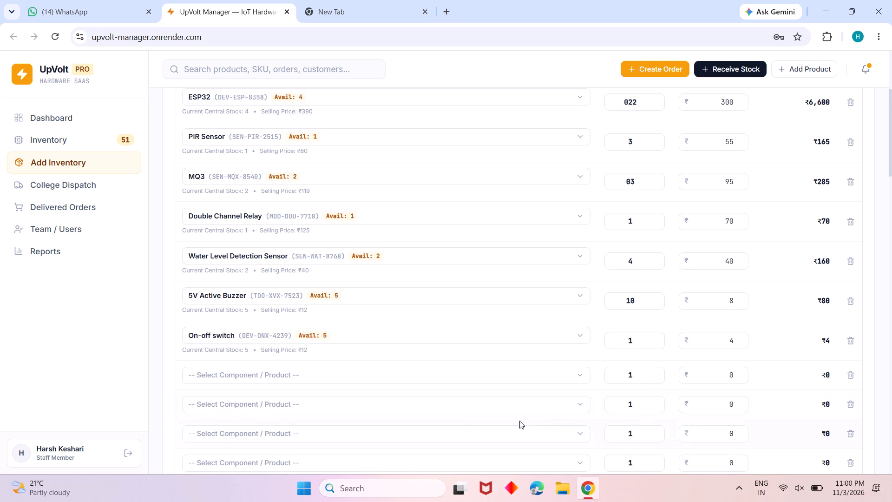
pyautogui.click(635, 341)
pyautogui.press('5')
pyautogui.press('Left')
pyautogui.press('BackSpace')
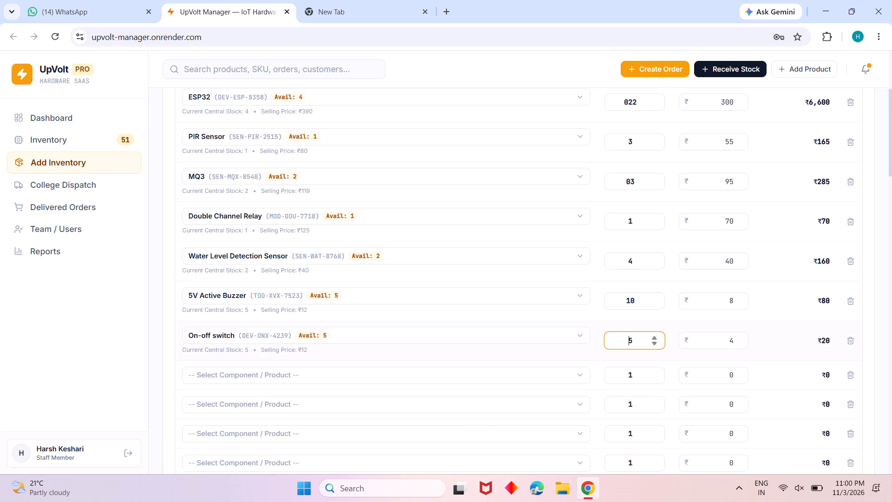
# Fill the empty line below On-off switch with Male To male Jumper Wires(pack of 5) at quantity 32.
pyautogui.click(545, 376)
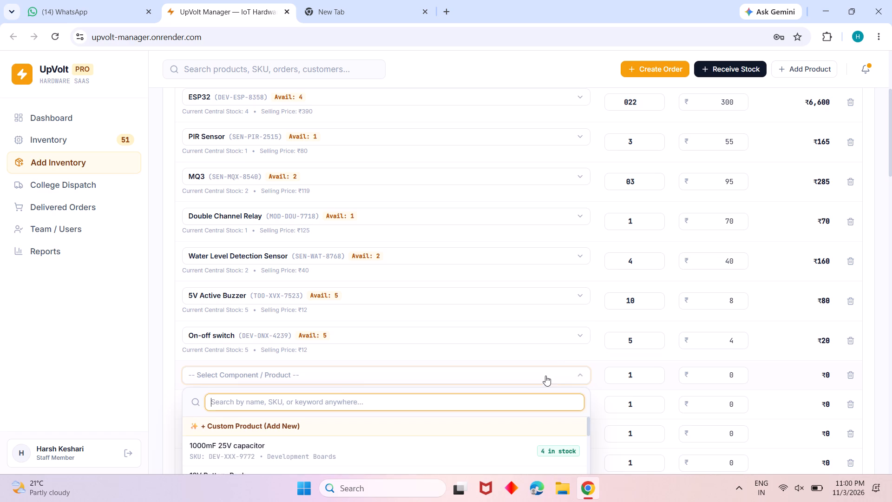
pyautogui.write('male')
pyautogui.scroll(-4, 545, 376)
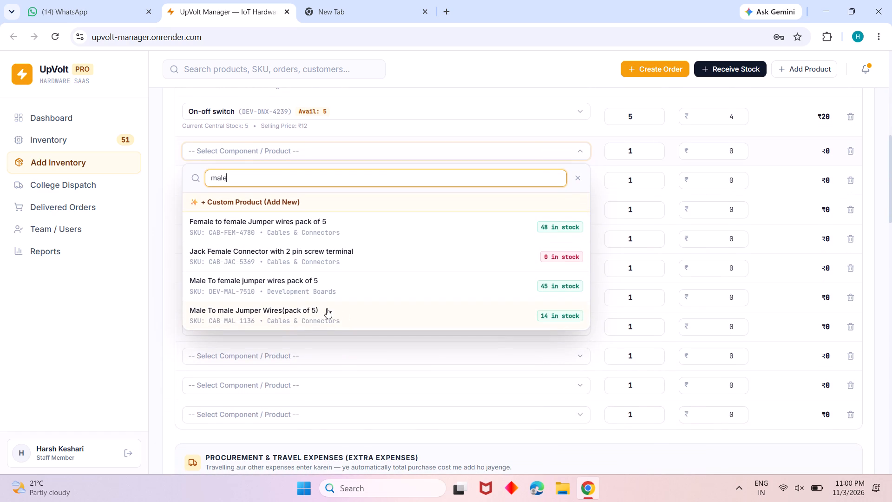
pyautogui.click(319, 308)
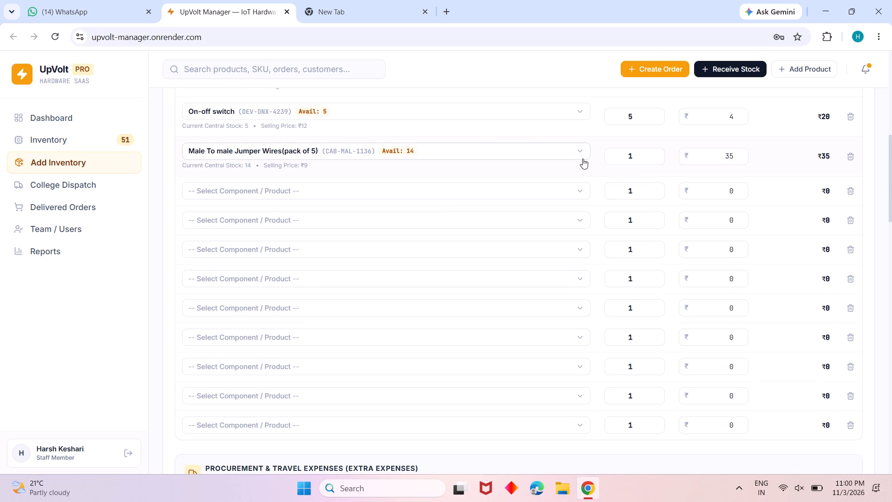
pyautogui.click(636, 155)
pyautogui.write('32')
pyautogui.press('Left')
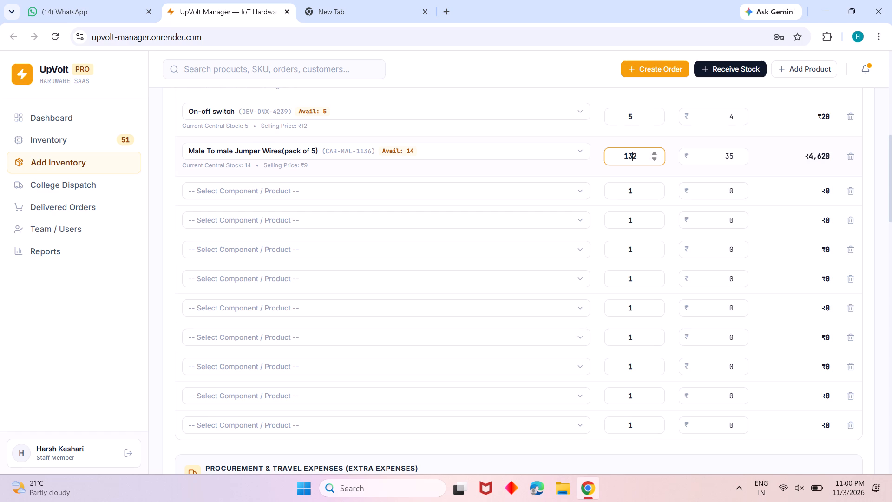
pyautogui.press('Left')
pyautogui.press('BackSpace')
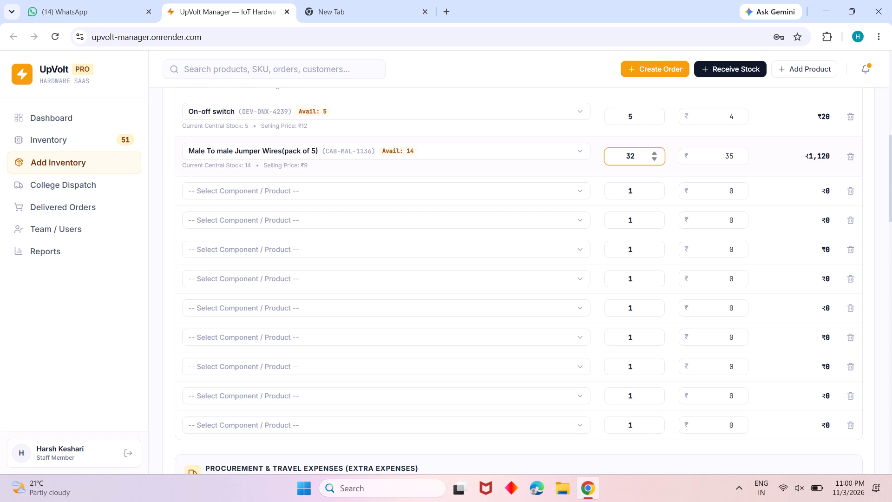
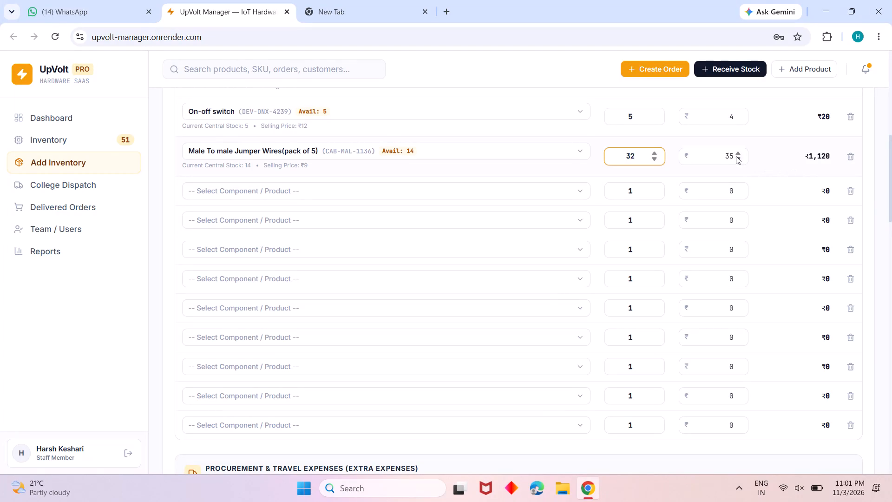
# Set the Male To male Jumper Wires(pack of 5) line's unit cost to ₹4.375.
pyautogui.click(733, 155)
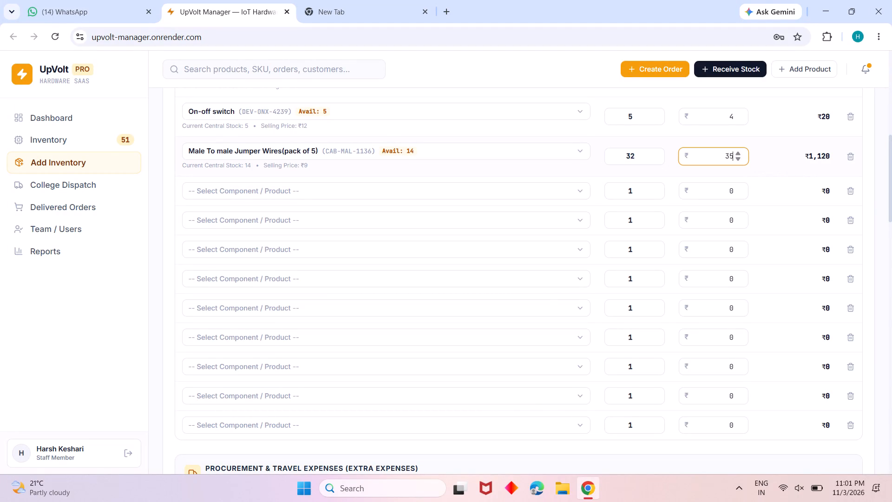
pyautogui.press('BackSpace')
pyautogui.press('BackSpace')
pyautogui.write('4.375')
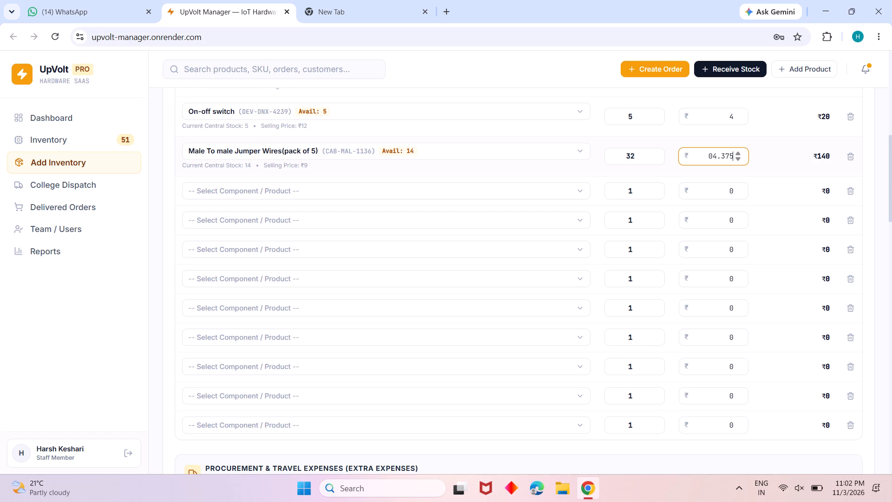
# Fill the empty line below Male To male Jumper Wires with Male To female jumper wires pack of 5, found by searching for male.
pyautogui.click(410, 186)
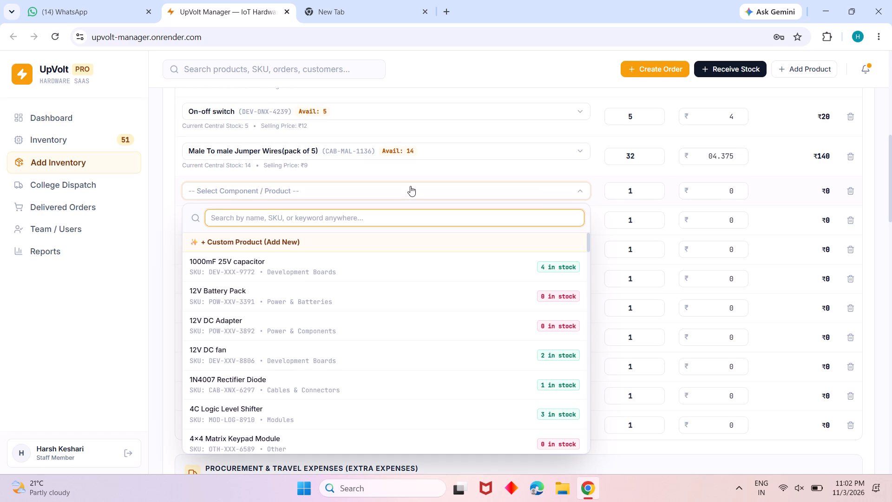
pyautogui.write('female')
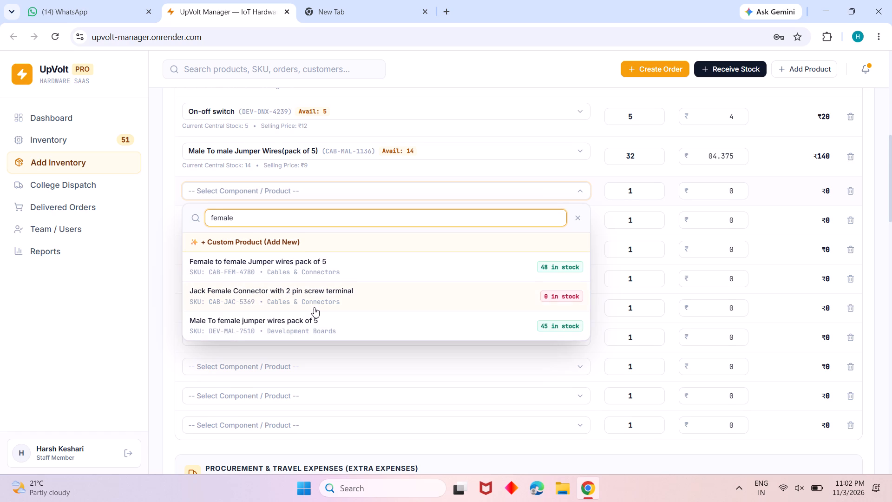
pyautogui.scroll(-1, 314, 307)
pyautogui.scroll(1, 314, 307)
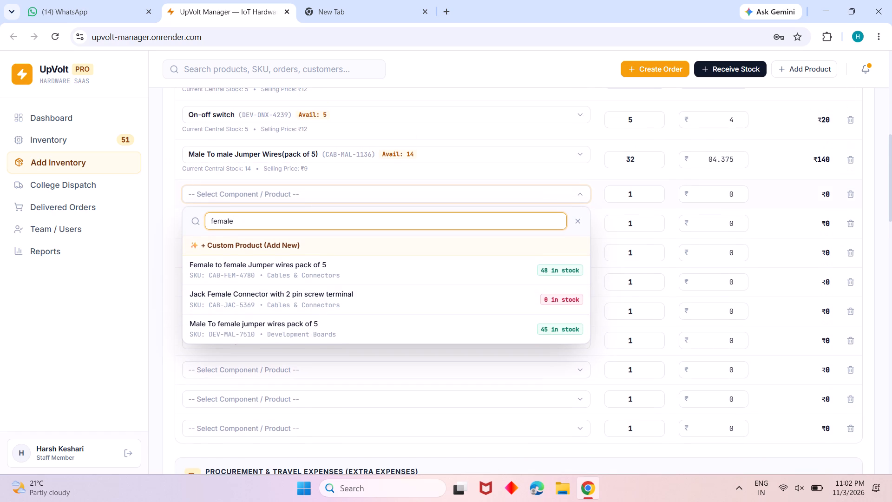
pyautogui.press('BackSpace')
pyautogui.hotkey('ctrl', 'BackSpace')
pyautogui.write('malle')
pyautogui.press('BackSpace')
pyautogui.press('BackSpace')
pyautogui.press('BackSpace')
pyautogui.write('le')
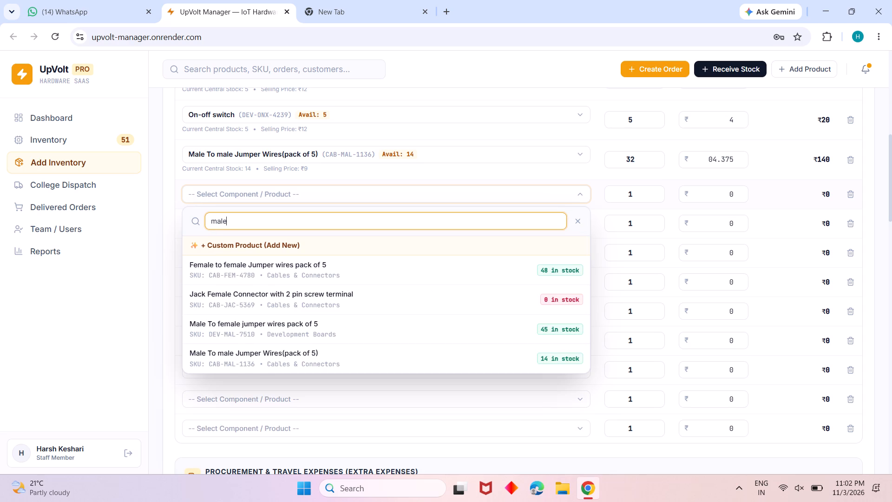
pyautogui.click(240, 328)
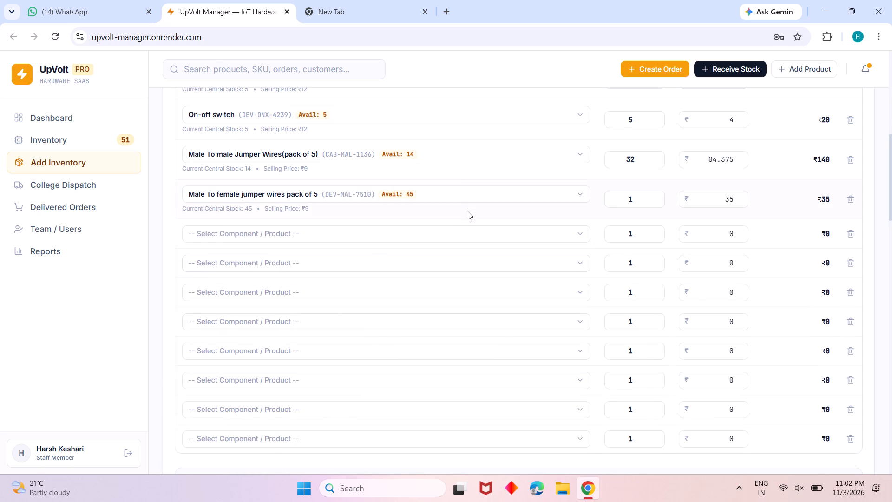
# Set the Male To female jumper wires line to quantity 8 at a unit cost of ₹4.375.
pyautogui.tripleClick(656, 197)
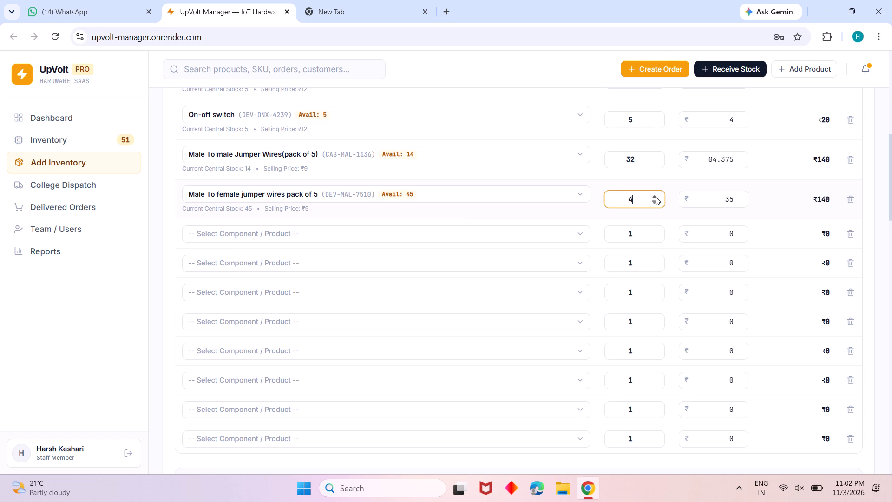
pyautogui.doubleClick(656, 197)
pyautogui.click(656, 197)
pyautogui.click(656, 197)
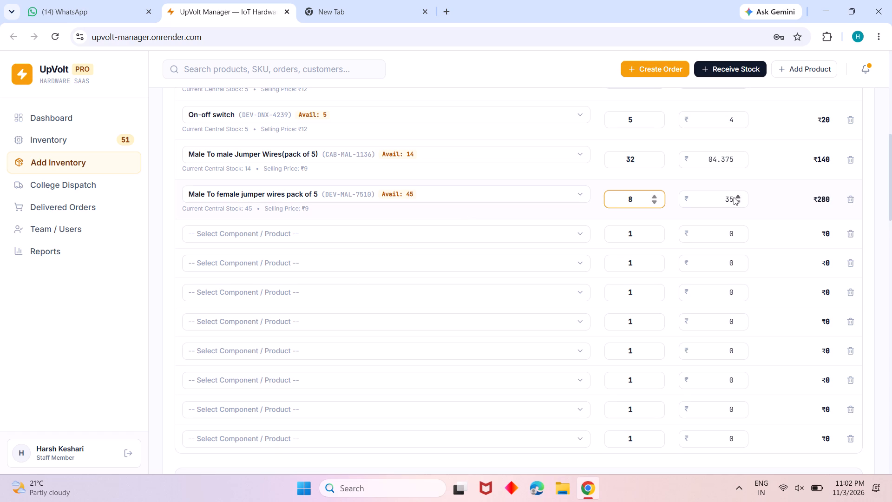
pyautogui.click(734, 197)
pyautogui.click(732, 198)
pyautogui.press('BackSpace')
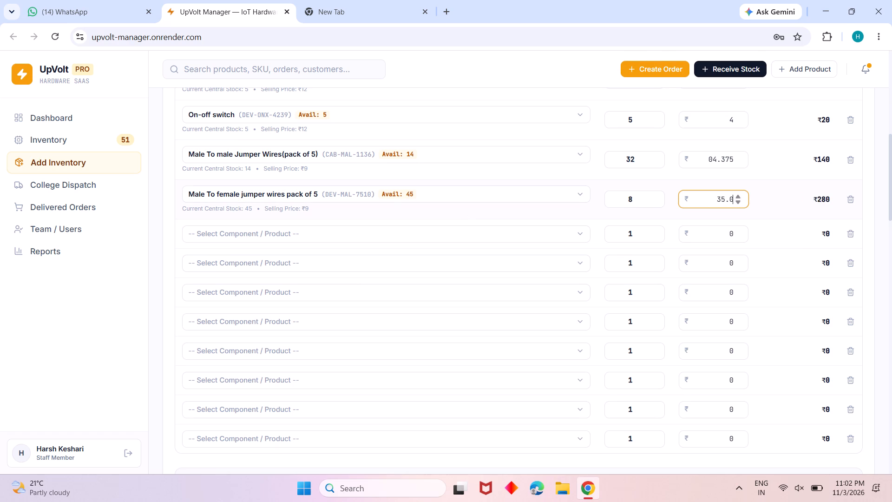
pyautogui.press('BackSpace')
pyautogui.press('BackSpace')
pyautogui.press('BackSpace')
pyautogui.press('BackSpace')
pyautogui.press('BackSpace')
pyautogui.write('4.375')
# Fill the line below Male To female jumper wires with DHT11 ( Temperature and Humidity Sensor ), quantity 2, at ₹55 per unit.
pyautogui.click(542, 234)
pyautogui.write('dht')
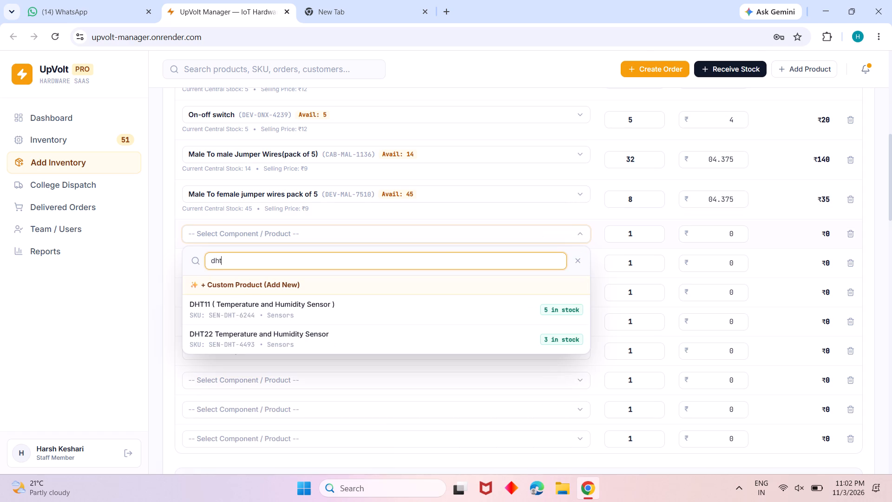
pyautogui.click(379, 320)
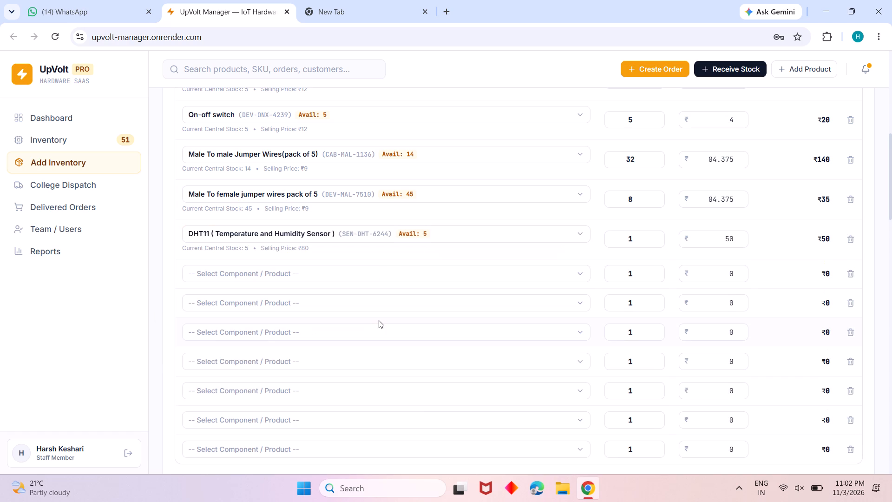
pyautogui.click(652, 237)
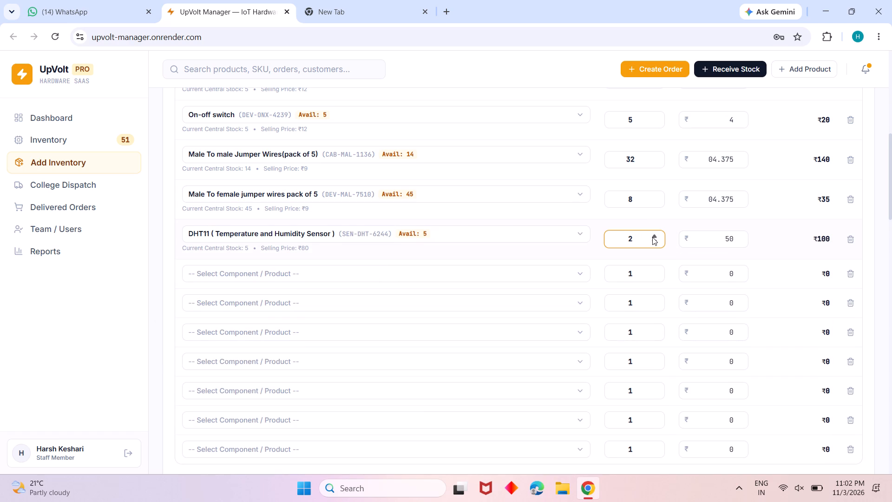
pyautogui.tripleClick(736, 234)
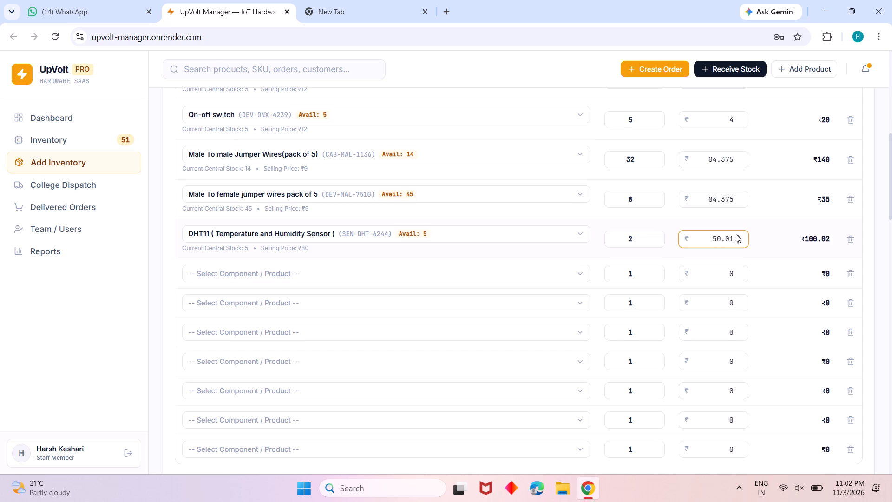
pyautogui.doubleClick(736, 234)
pyautogui.press('BackSpace')
pyautogui.press('BackSpace')
pyautogui.press('BackSpace')
pyautogui.press('BackSpace')
pyautogui.press('5')
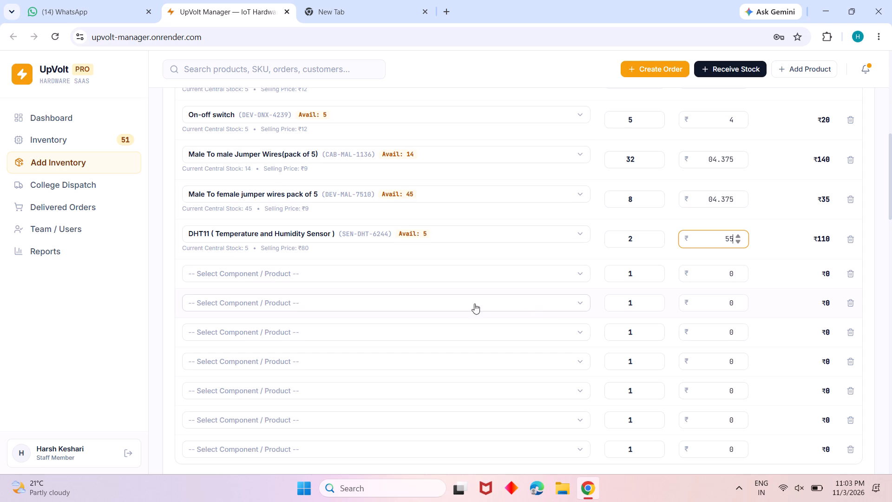
# Fill the empty line below DHT11 with SG90 servo motor, found by searching for servo, at quantity 4.
pyautogui.click(476, 268)
pyautogui.write('servo')
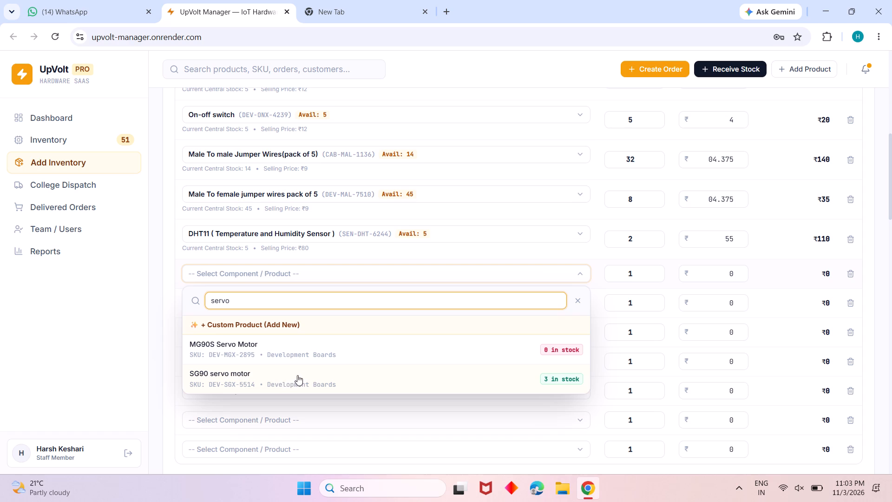
pyautogui.click(315, 371)
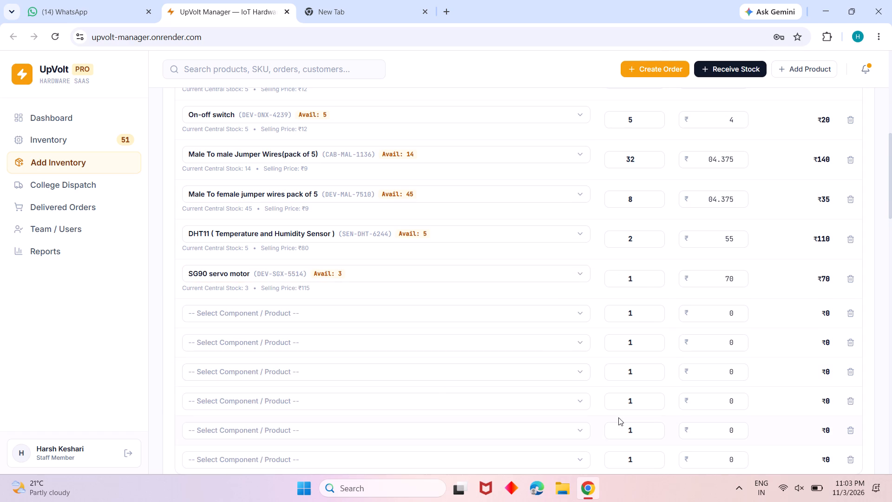
pyautogui.tripleClick(652, 277)
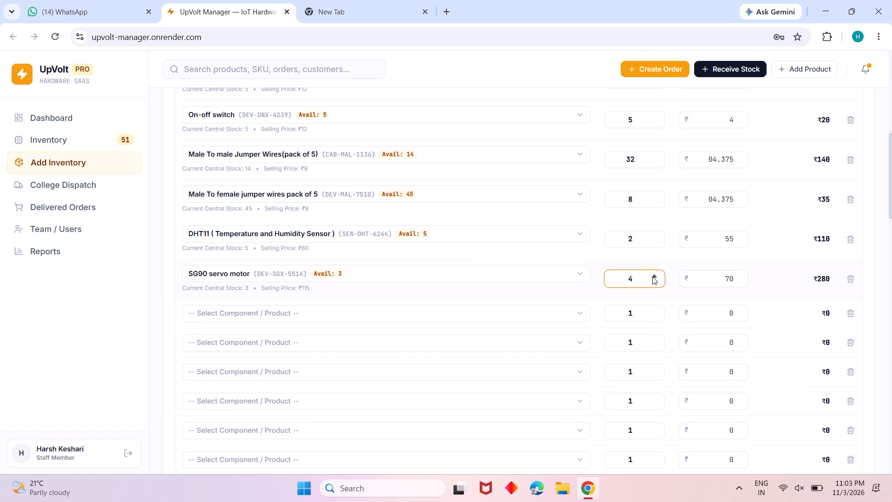
# Fill the empty line below SG90 servo motor with OLED Display 0.96 Inch (DIS-OLE-2624) at quantity 3.
pyautogui.click(495, 309)
pyautogui.write('oled')
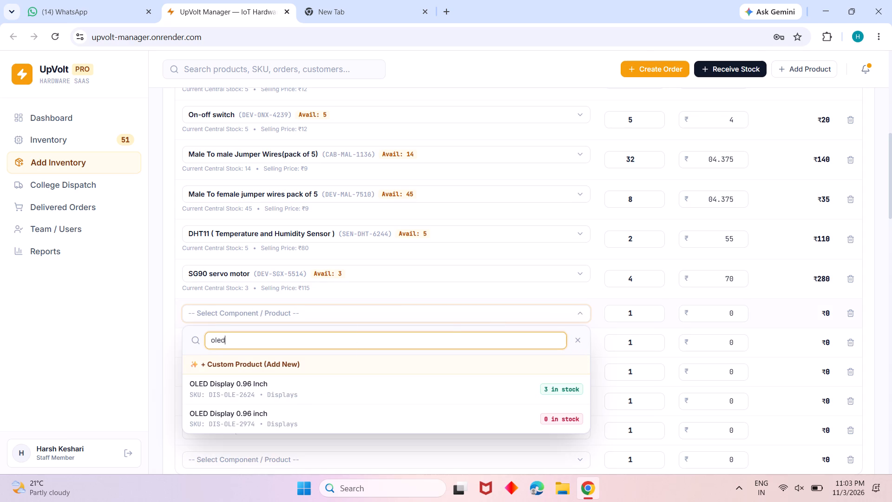
pyautogui.click(306, 386)
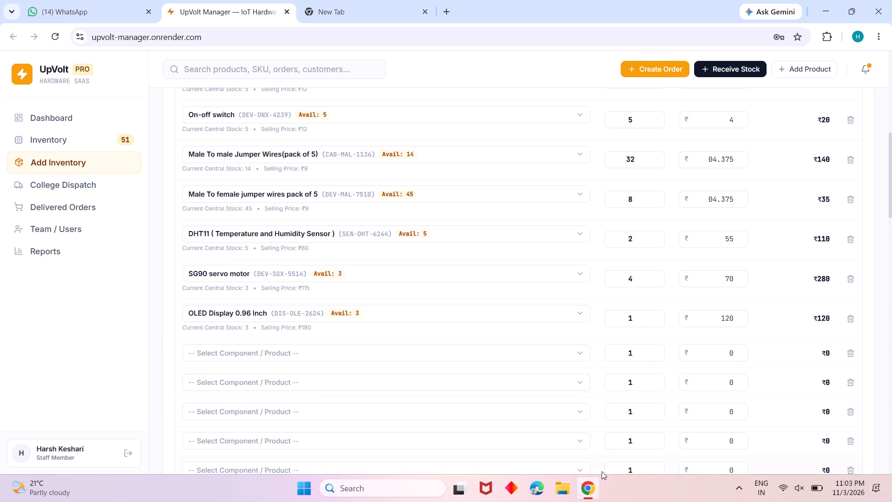
pyautogui.doubleClick(656, 316)
# Choose BO Motor as the product for the empty line below OLED Display 0.96 Inch.
pyautogui.click(426, 352)
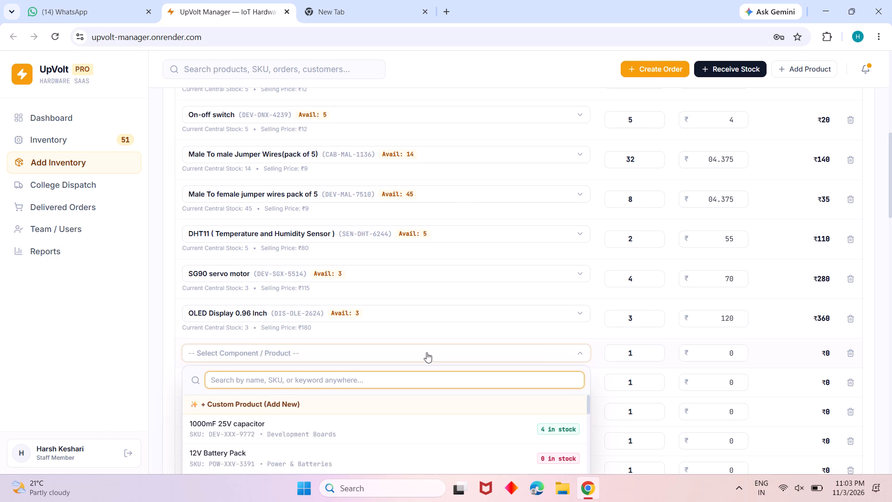
pyautogui.write('bo motor')
pyautogui.scroll(-1, 426, 352)
pyautogui.click(334, 349)
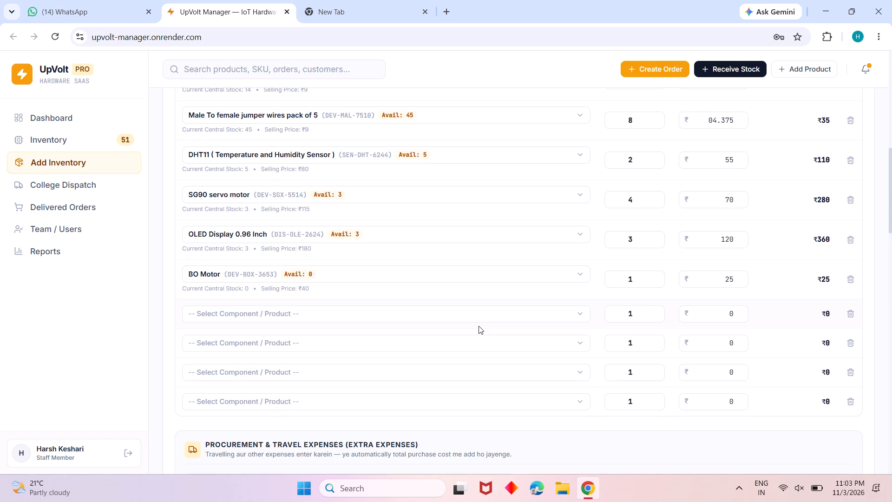
# Search for bo moto in the product picker of the empty line below BO Motor.
pyautogui.click(479, 326)
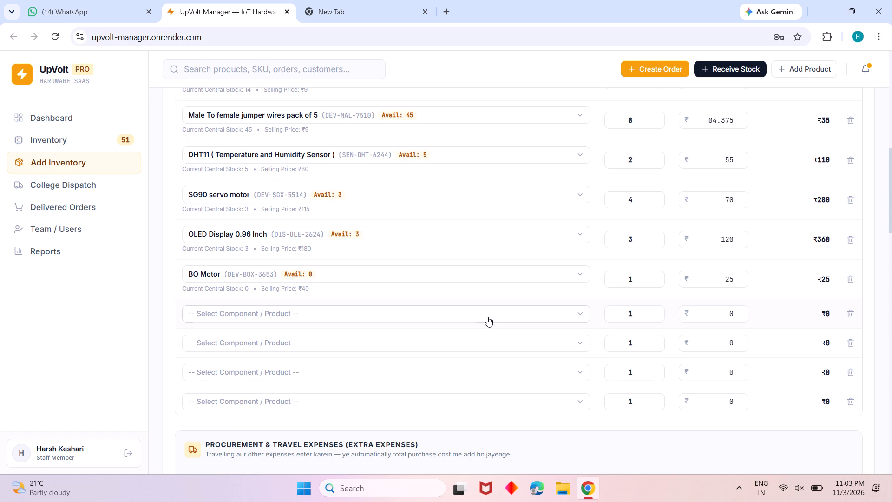
pyautogui.click(487, 317)
pyautogui.write('bo moto')
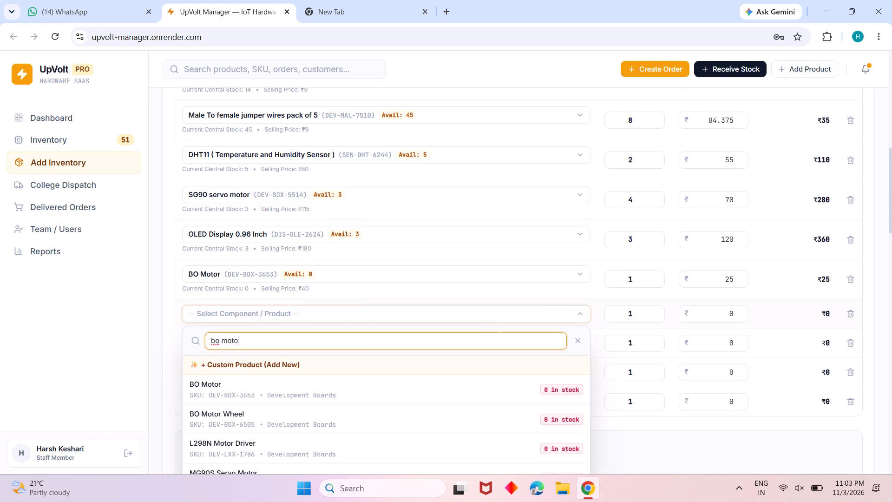
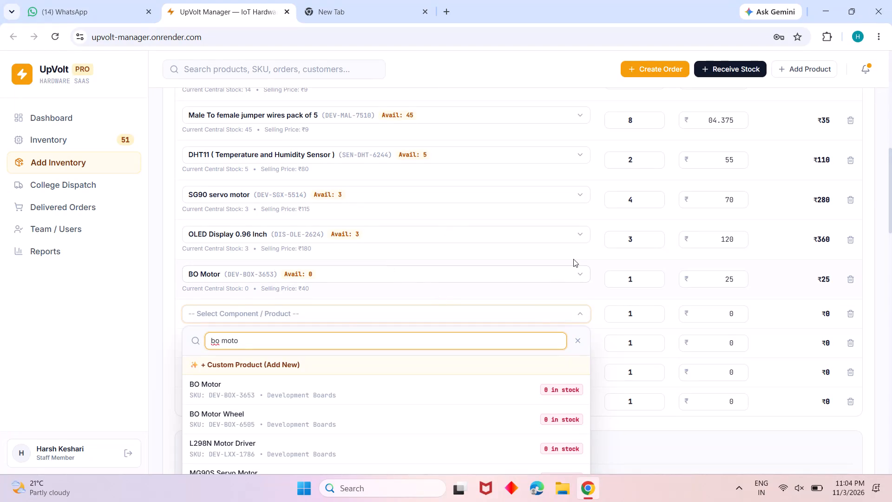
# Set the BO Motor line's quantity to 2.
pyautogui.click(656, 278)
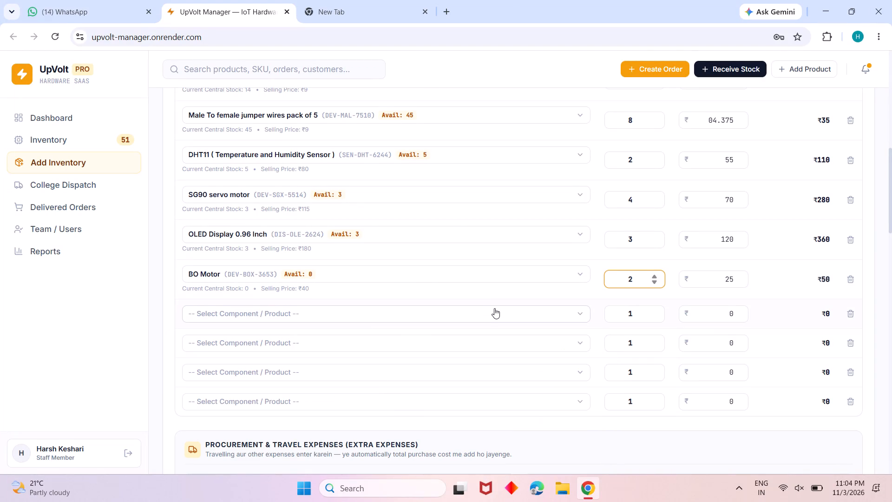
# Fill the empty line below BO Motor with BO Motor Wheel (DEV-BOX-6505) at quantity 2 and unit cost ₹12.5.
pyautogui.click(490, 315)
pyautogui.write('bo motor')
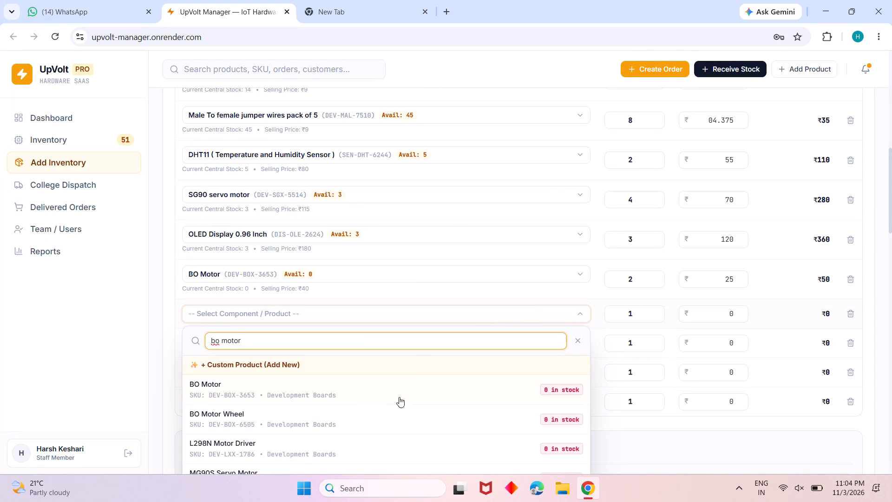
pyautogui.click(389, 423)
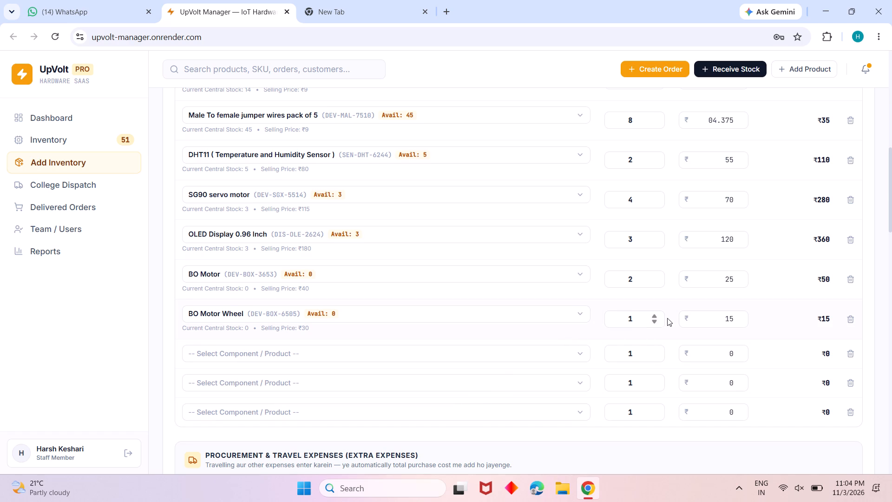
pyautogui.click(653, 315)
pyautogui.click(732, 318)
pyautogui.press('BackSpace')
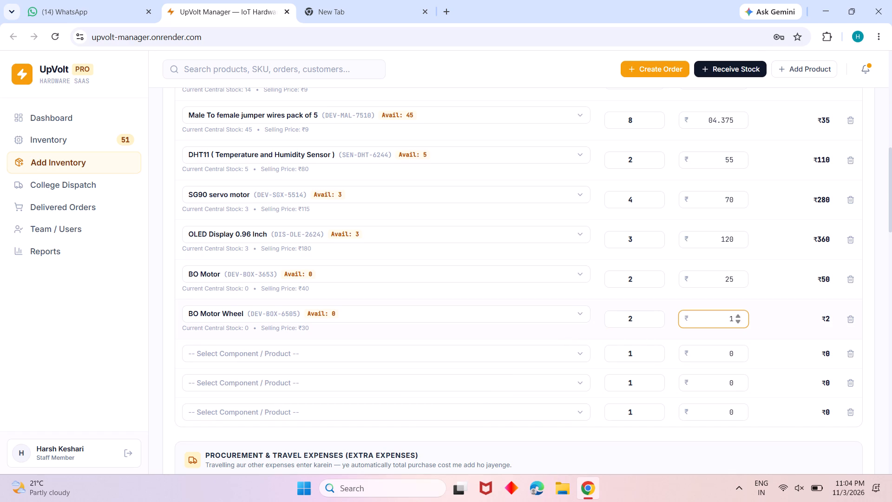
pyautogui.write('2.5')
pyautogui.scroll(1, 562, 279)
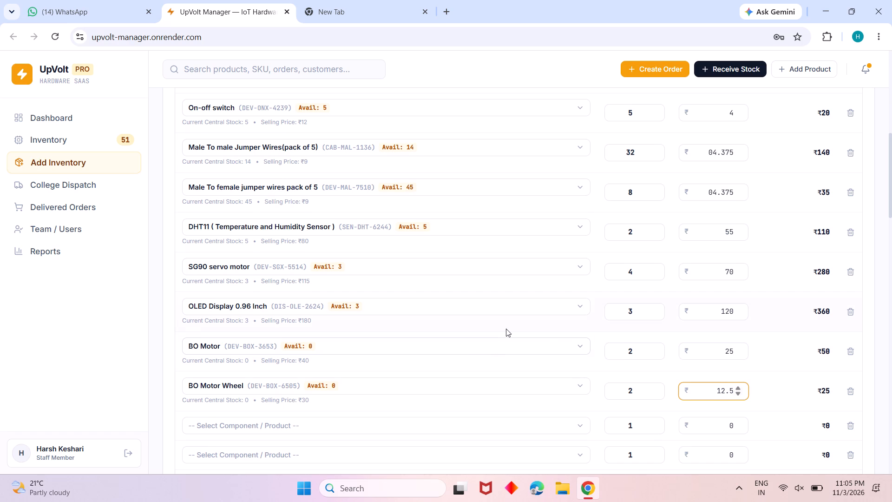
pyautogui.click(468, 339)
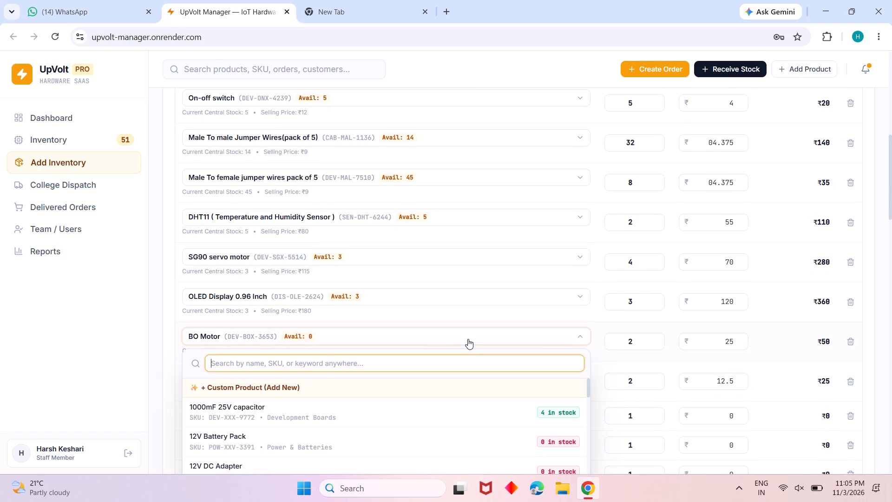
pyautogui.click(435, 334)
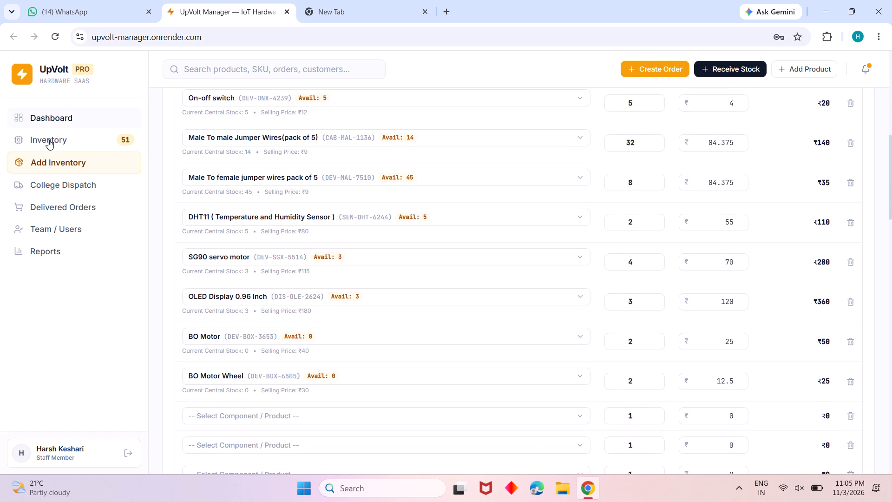
# Visit the Inventory page, return to Add Inventory, and examine the purchase form and the Inventory Purchase History.
pyautogui.click(63, 138)
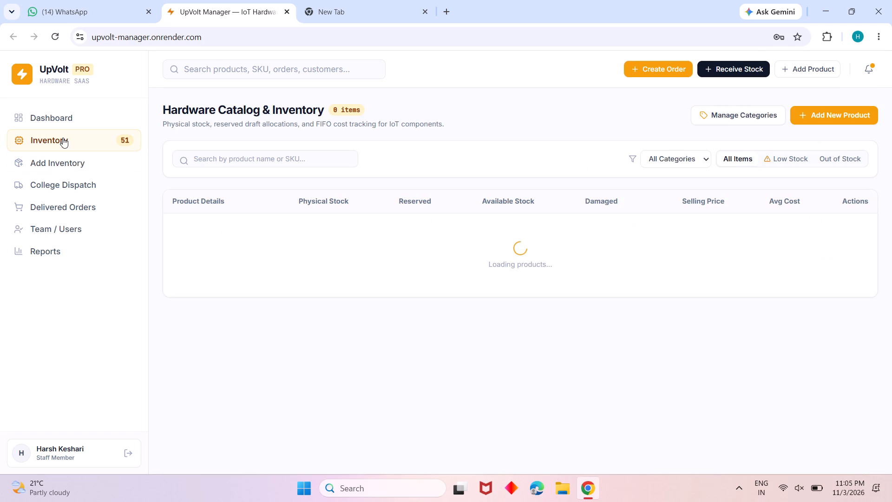
pyautogui.click(97, 158)
pyautogui.scroll(-1, 347, 234)
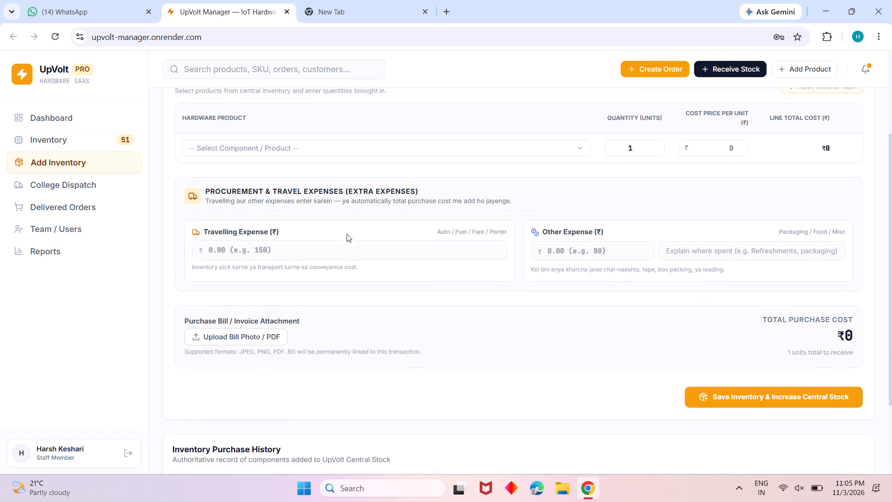
pyautogui.scroll(-2, 347, 234)
pyautogui.scroll(1, 347, 234)
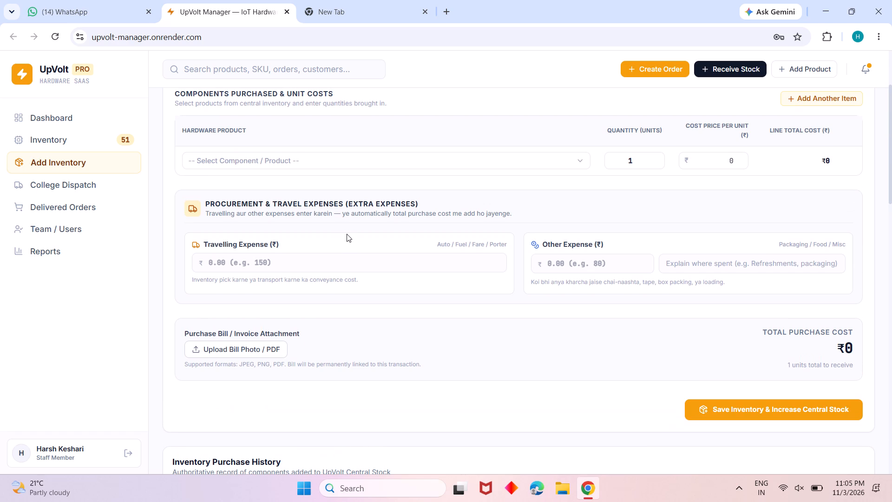
pyautogui.scroll(-5, 347, 234)
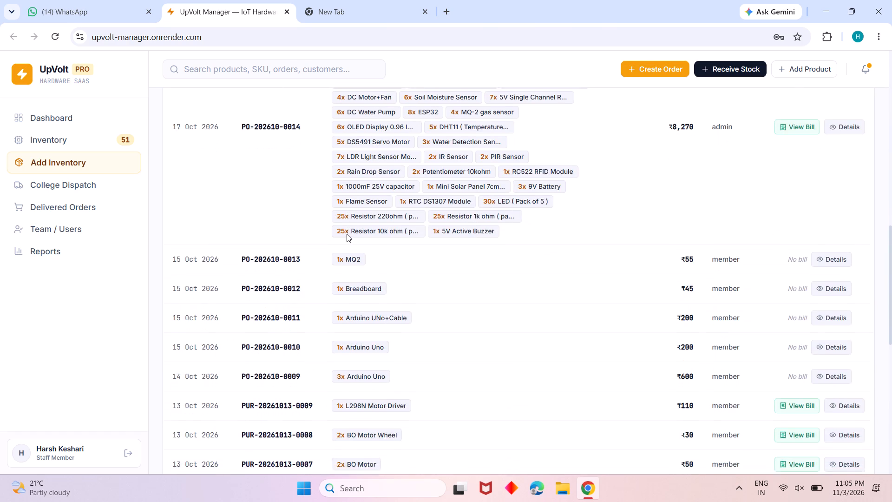
pyautogui.scroll(3, 347, 234)
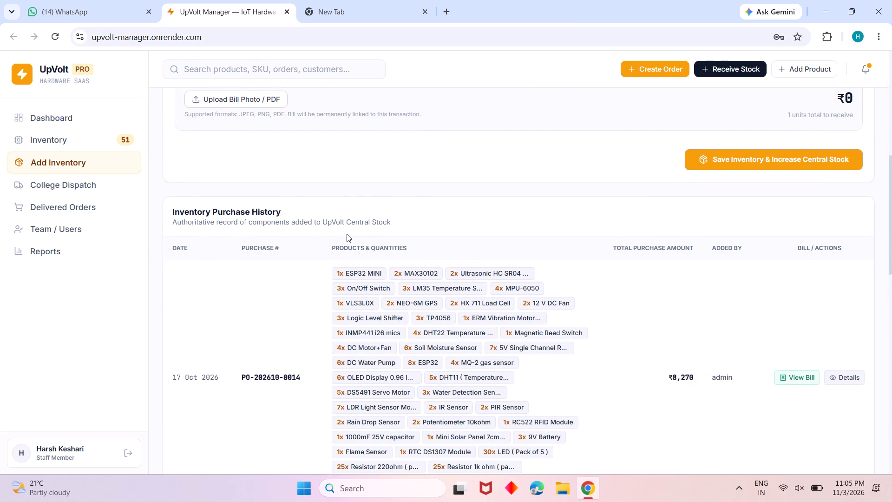
pyautogui.scroll(4, 347, 234)
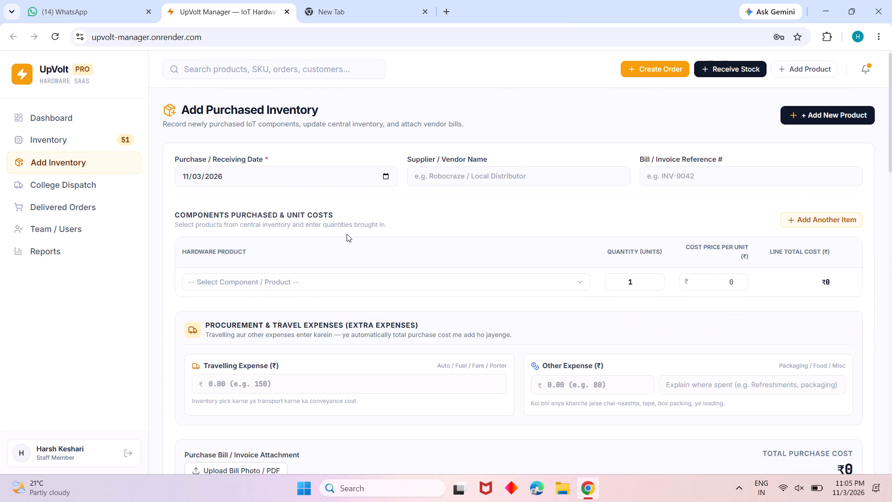
pyautogui.scroll(-5, 272, 213)
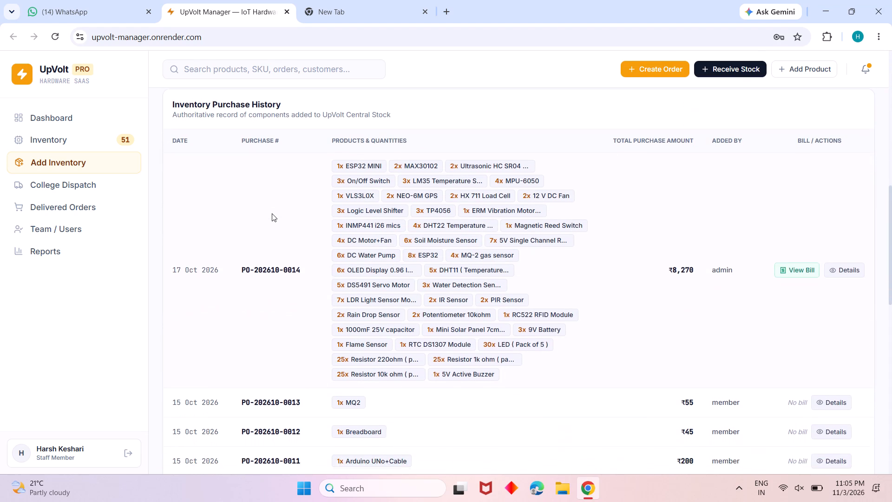
pyautogui.scroll(-4, 272, 213)
pyautogui.scroll(4, 272, 213)
pyautogui.scroll(-1, 272, 213)
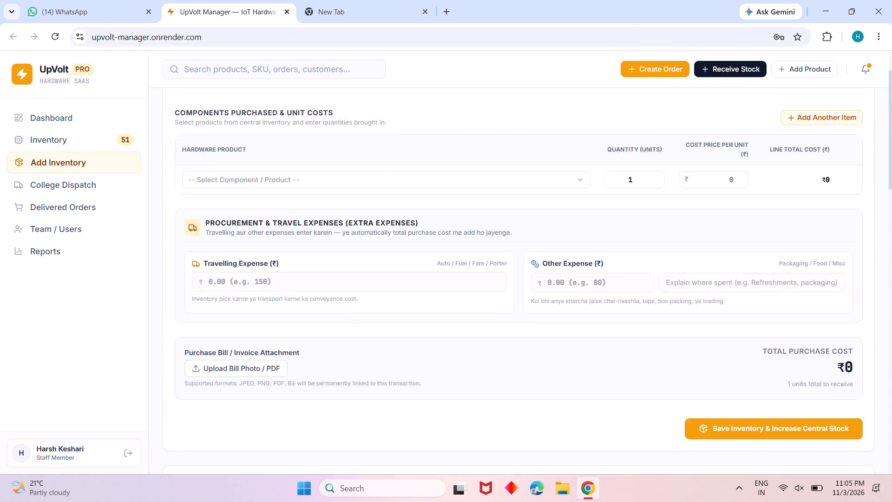
pyautogui.scroll(-4, 272, 213)
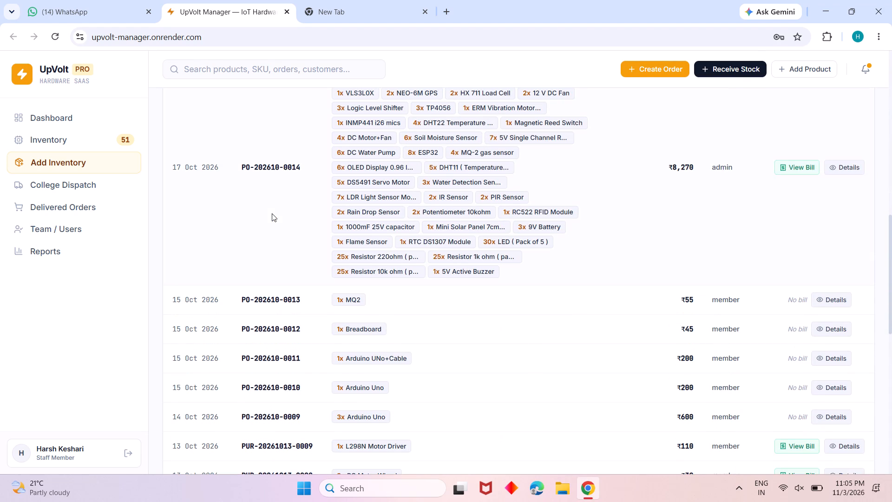
pyautogui.scroll(3, 272, 213)
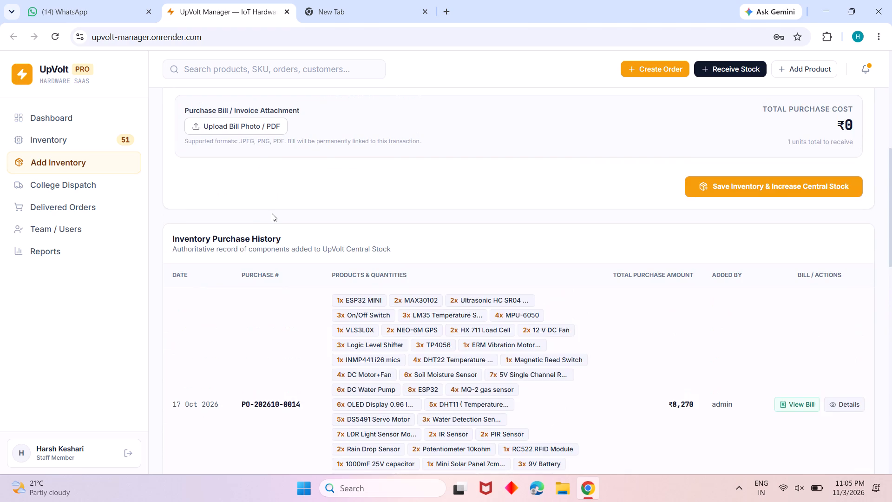
pyautogui.scroll(4, 272, 213)
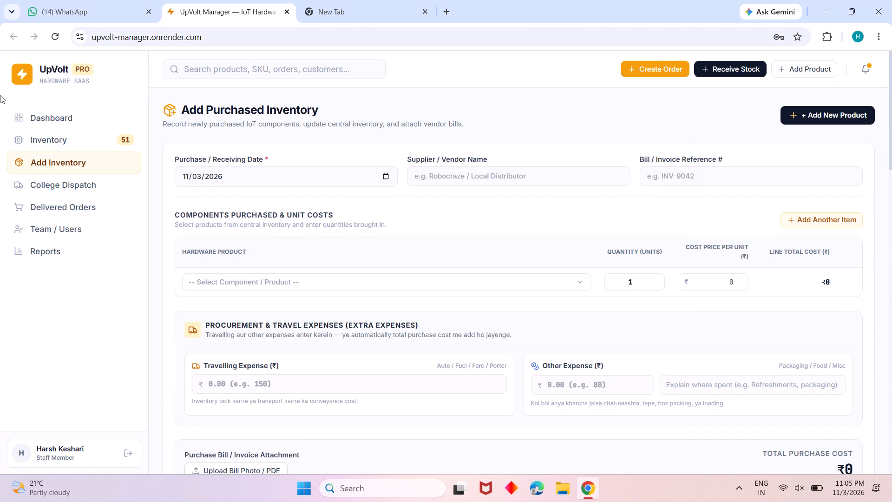
# Search the hardware catalog for bo mo and view the stock and batch details of BO Motor.
pyautogui.click(51, 132)
pyautogui.click(237, 154)
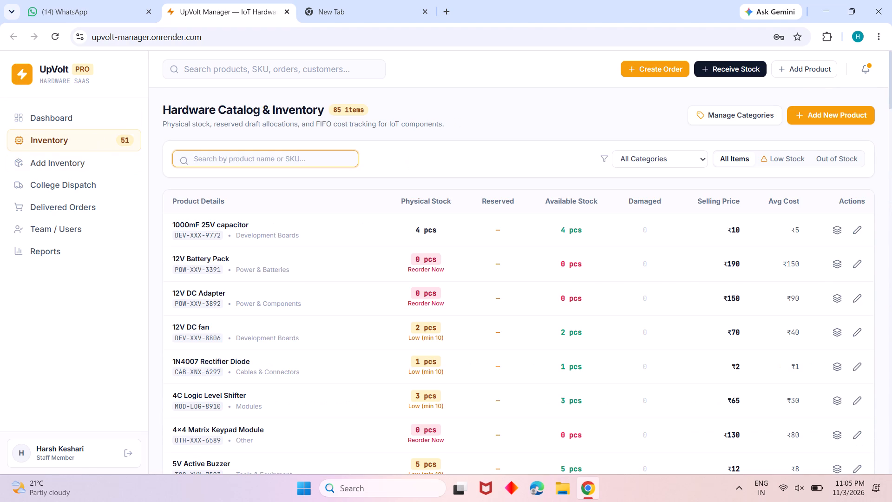
pyautogui.write('bo mo')
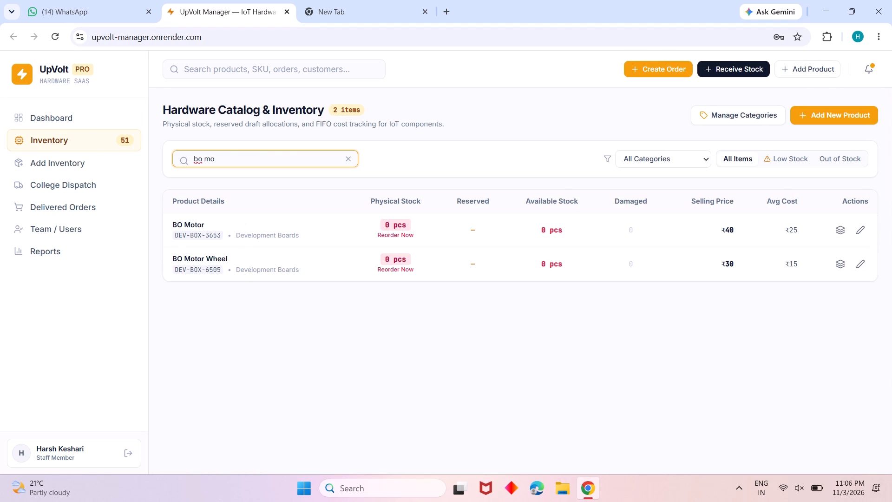
pyautogui.click(841, 225)
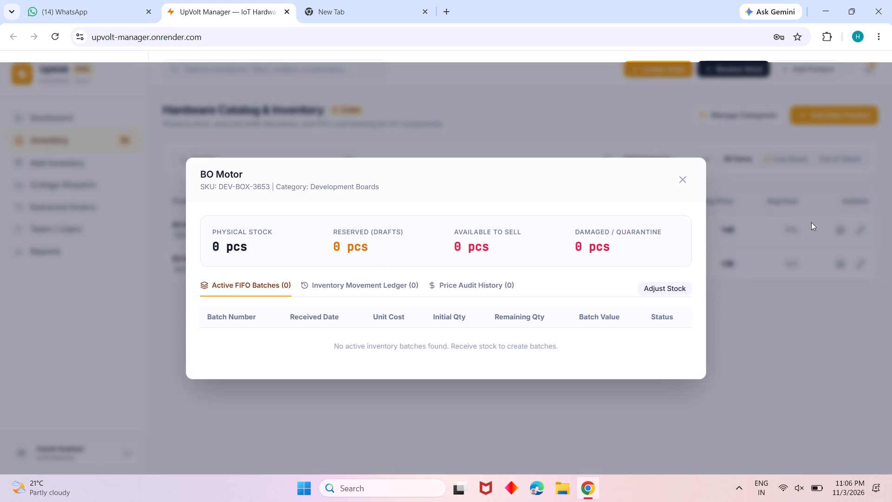
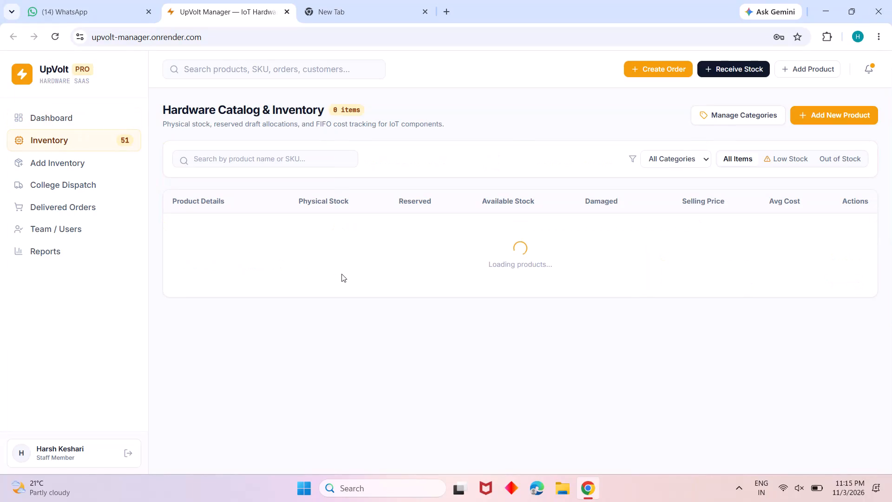
# Reload the Inventory page by way of the Dashboard and search the hardware catalog for bo motor.
pyautogui.click(314, 161)
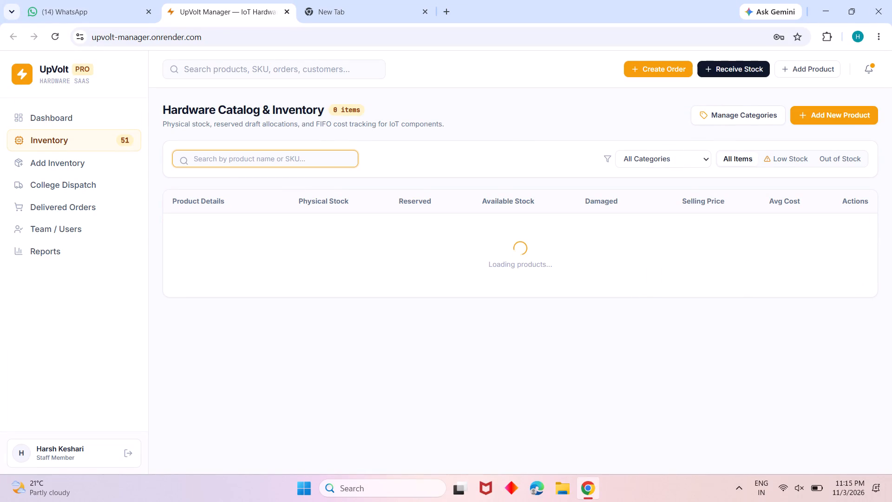
pyautogui.click(98, 115)
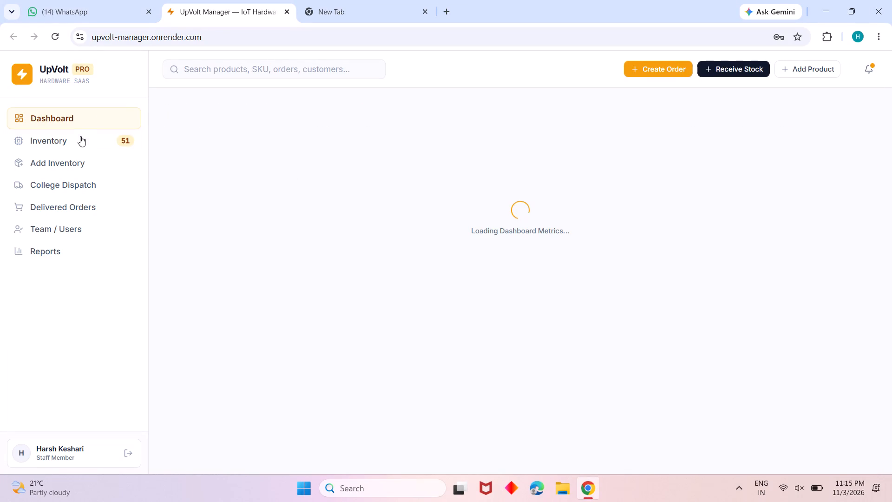
pyautogui.click(80, 136)
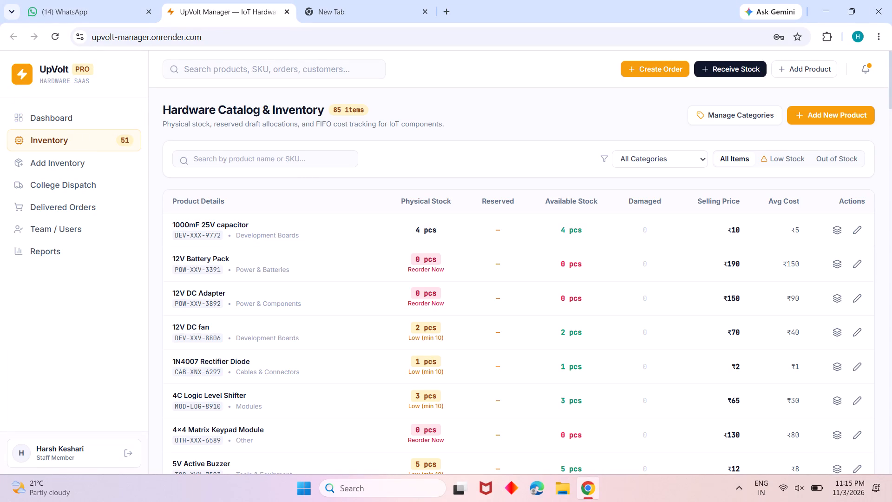
pyautogui.click(302, 158)
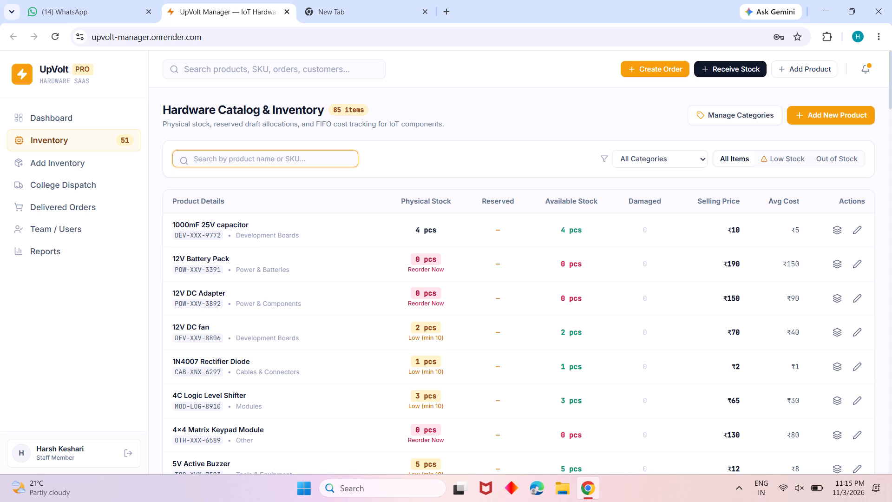
pyautogui.write('bo moo')
pyautogui.press('BackSpace')
pyautogui.write('tor')
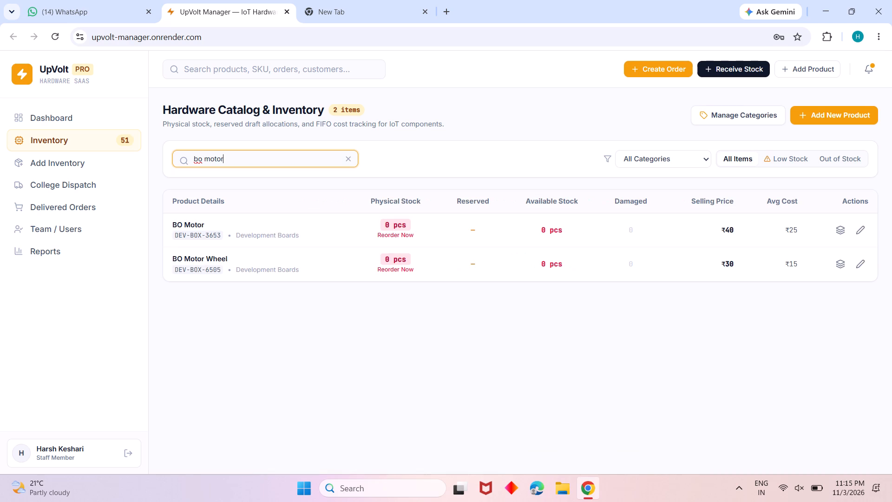
# Set BO Motor's selling price to ₹55 with the audit reason New SP and save the product.
pyautogui.click(861, 230)
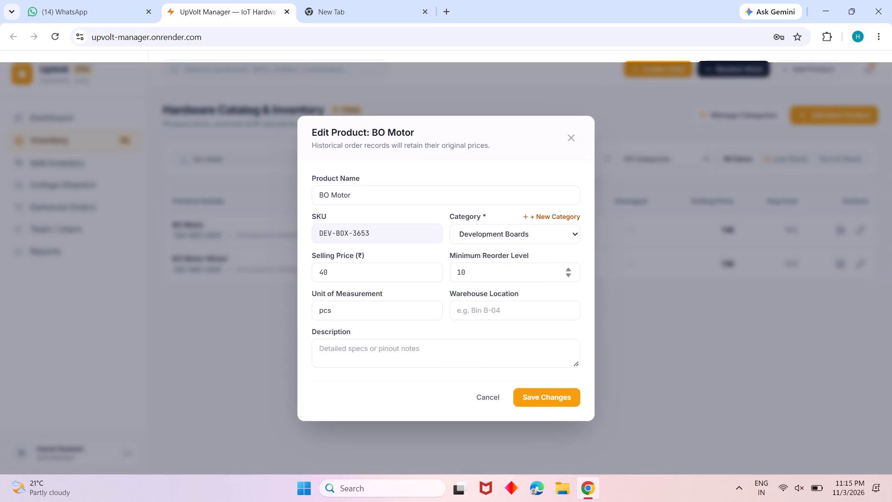
pyautogui.click(413, 275)
pyautogui.press('BackSpace')
pyautogui.press('BackSpace')
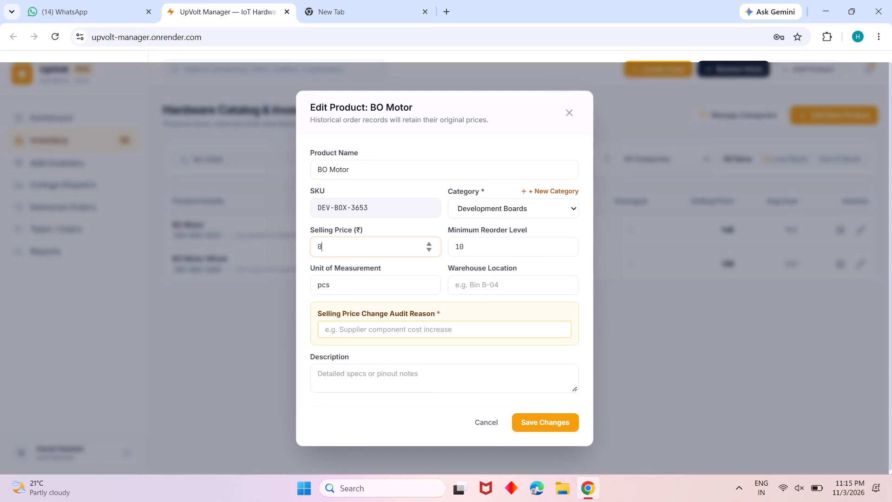
pyautogui.write('55')
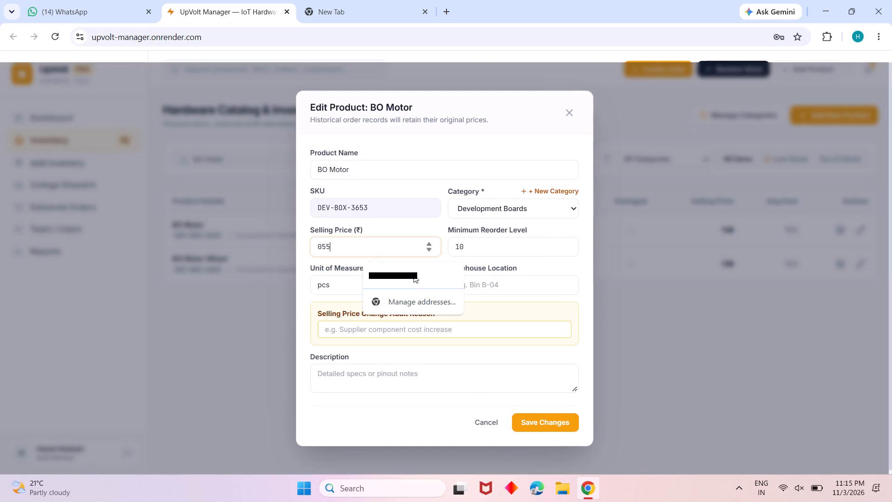
pyautogui.press('Left')
pyautogui.press('Left')
pyautogui.press('BackSpace')
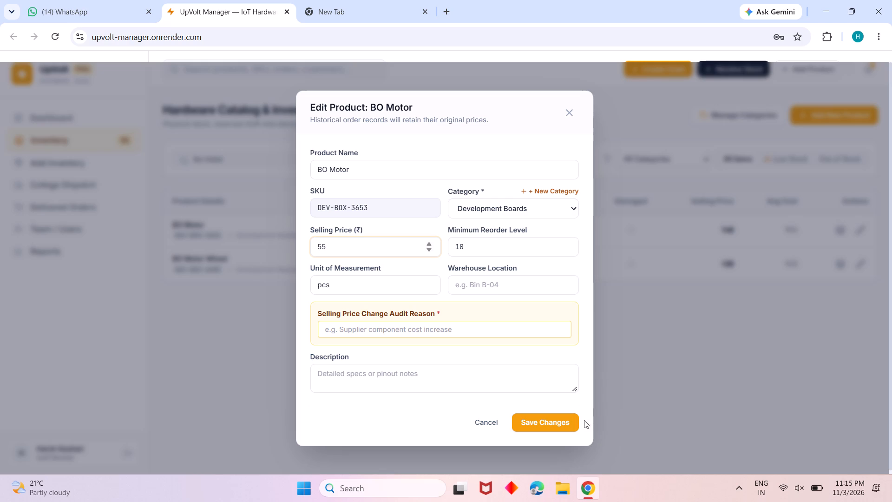
pyautogui.click(540, 416)
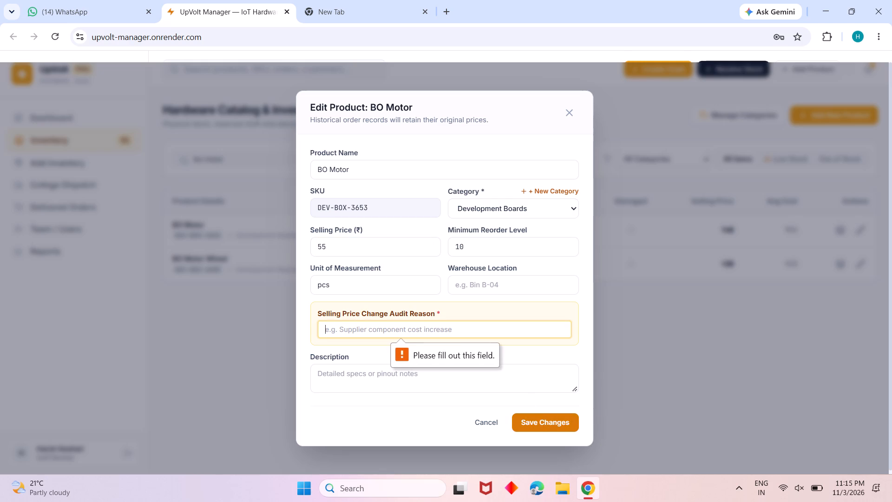
pyautogui.click(466, 328)
pyautogui.write('New SP')
pyautogui.click(543, 429)
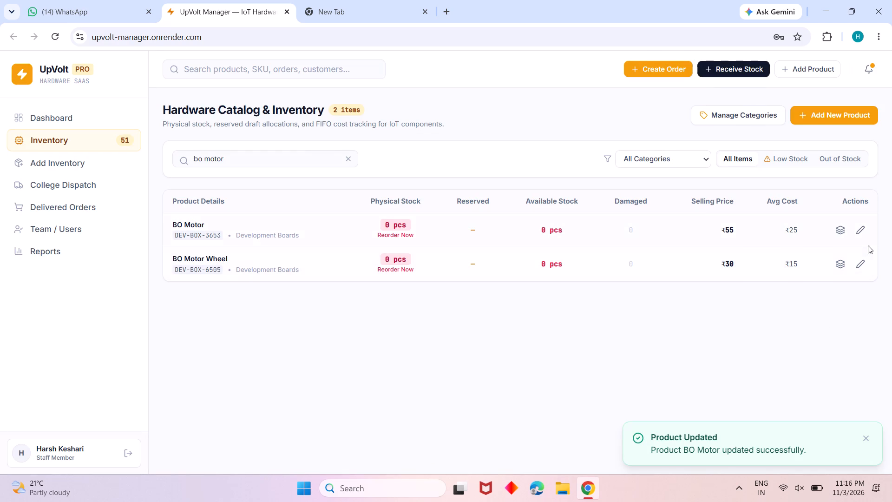
# Set BO Motor Wheel's selling price to ₹45 with the audit reason Changed SP and save the product.
pyautogui.click(858, 264)
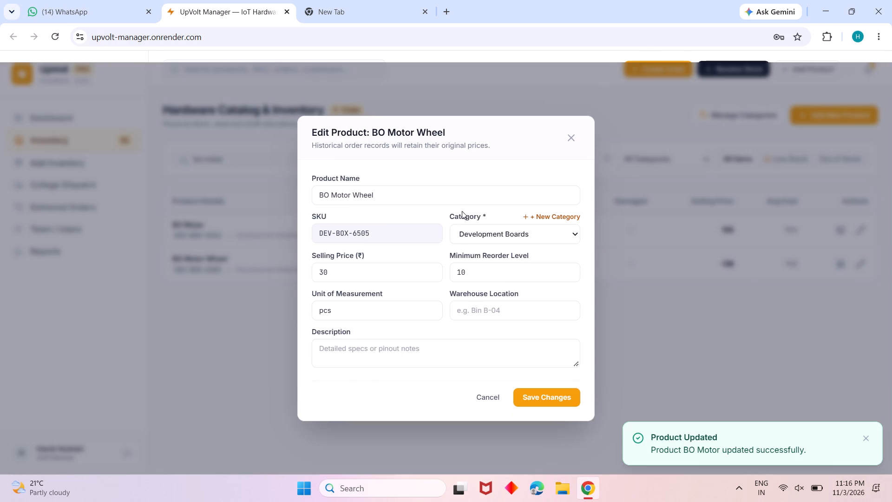
pyautogui.click(368, 267)
pyautogui.press('BackSpace')
pyautogui.press('BackSpace')
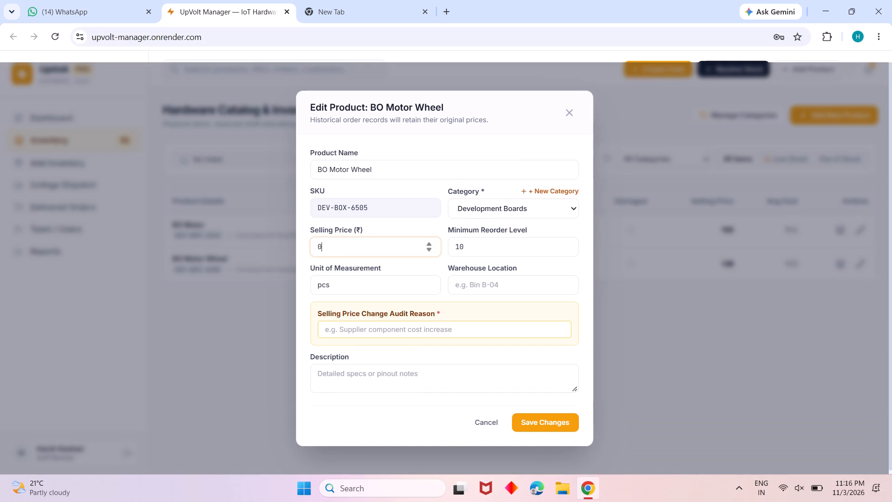
pyautogui.write('45')
pyautogui.press('Left')
pyautogui.press('Left')
pyautogui.press('BackSpace')
pyautogui.click(530, 417)
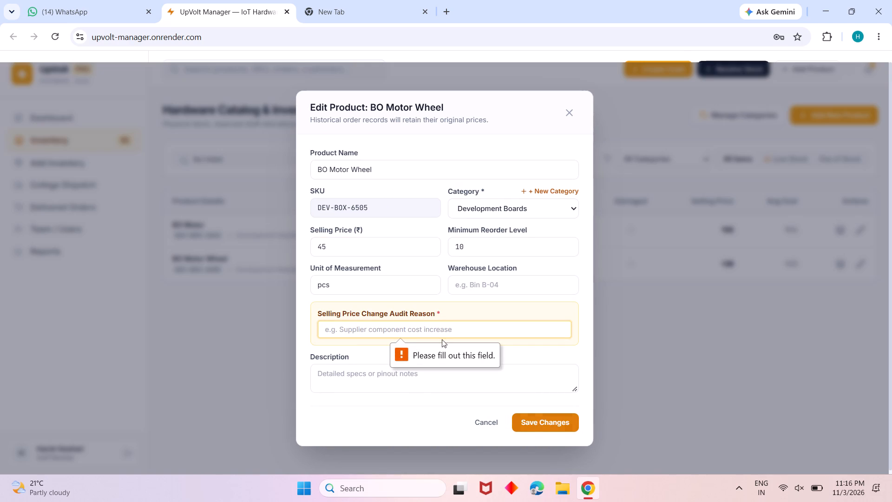
pyautogui.click(439, 332)
pyautogui.write('Changed SP')
pyautogui.click(567, 421)
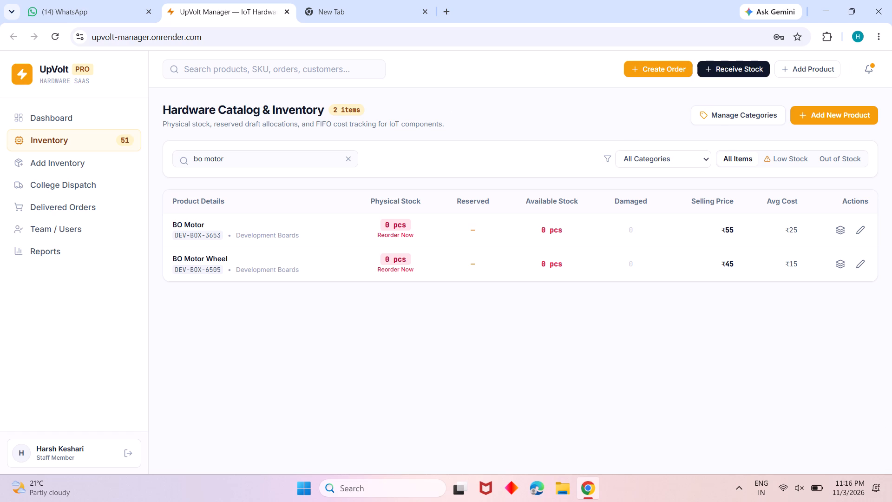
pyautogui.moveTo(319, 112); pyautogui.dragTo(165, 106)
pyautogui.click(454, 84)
# Search the hardware catalog for esp32, view the ESP32 product's edit form and close it without changes.
pyautogui.click(259, 159)
pyautogui.hotkey('ctrl', 'BackSpace')
pyautogui.hotkey('ctrl', 'BackSpace')
pyautogui.press('s')
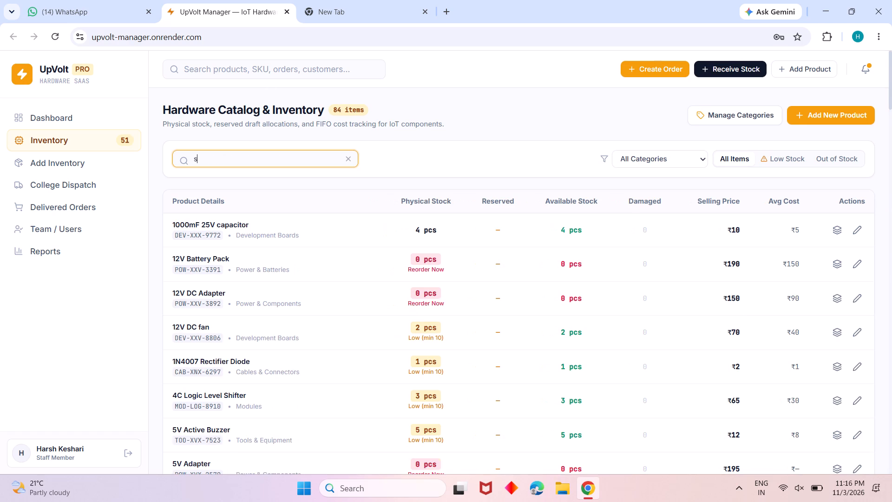
pyautogui.press('BackSpace')
pyautogui.write('esp')
pyautogui.write('32')
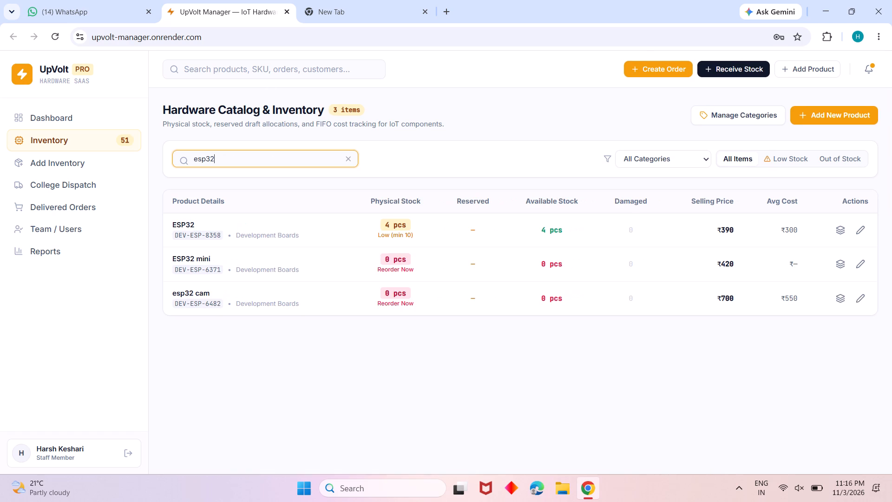
pyautogui.click(864, 228)
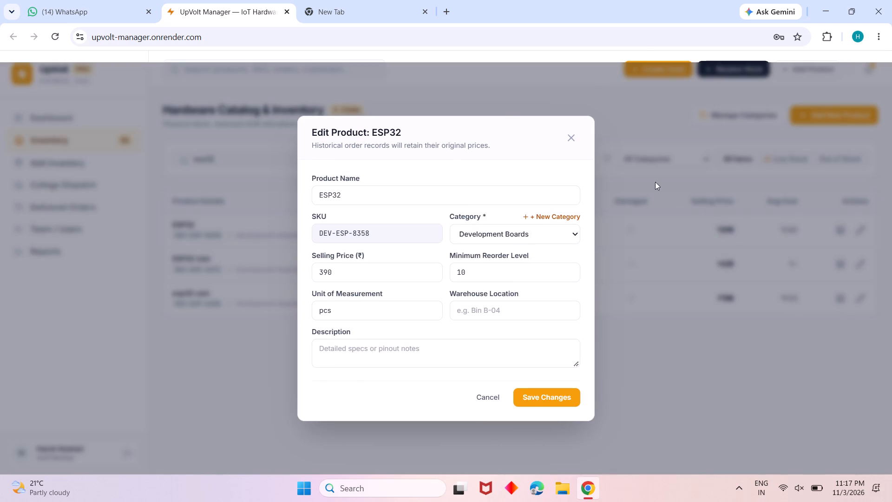
pyautogui.click(573, 137)
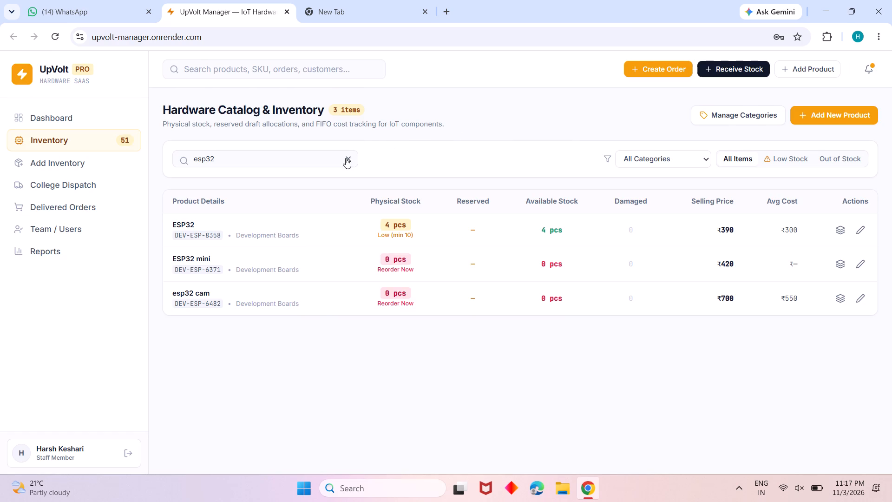
# Search the hardware catalog for male.
pyautogui.click(344, 159)
pyautogui.click(344, 159)
pyautogui.hotkey('ctrl', 'BackSpace')
pyautogui.write('male')
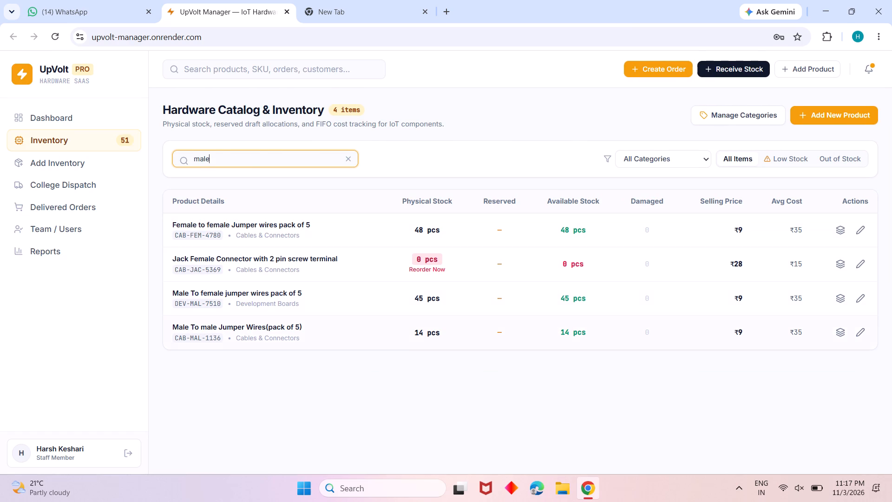
# Set the selling price of Male To male Jumper Wires(pack of 5) to ₹10 with audit reason Changed Sp and save.
pyautogui.click(252, 330)
pyautogui.click(856, 336)
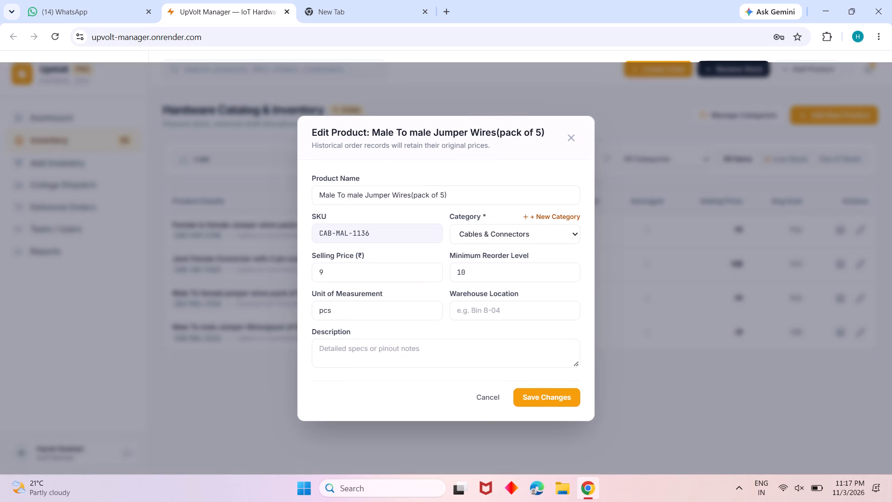
pyautogui.click(386, 273)
pyautogui.press('BackSpace')
pyautogui.write('10')
pyautogui.press('BackSpace')
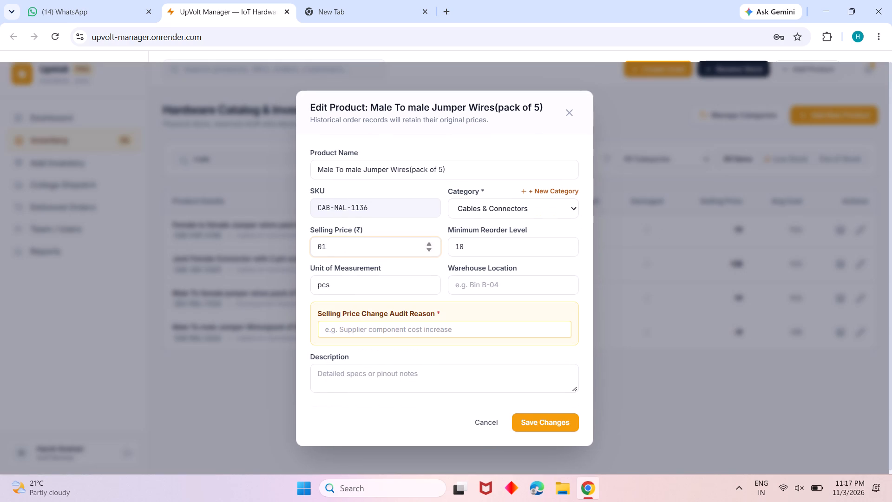
pyautogui.press('BackSpace')
pyautogui.press('Left')
pyautogui.press('1')
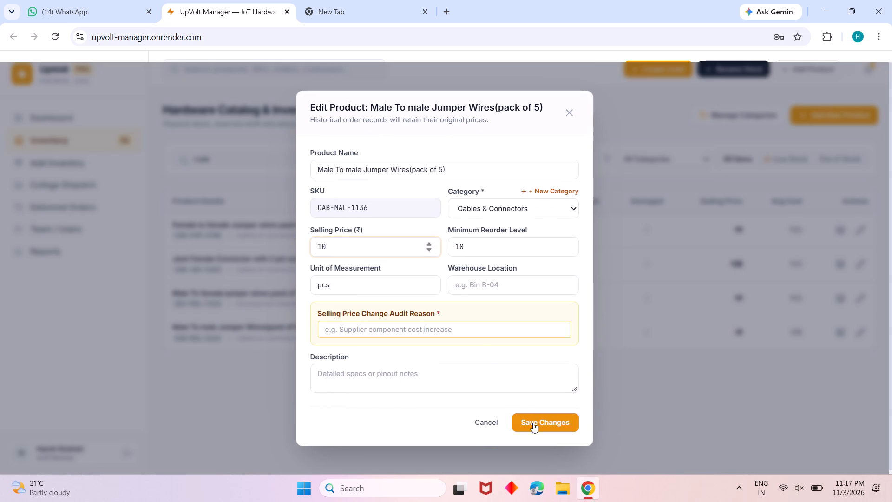
pyautogui.click(533, 423)
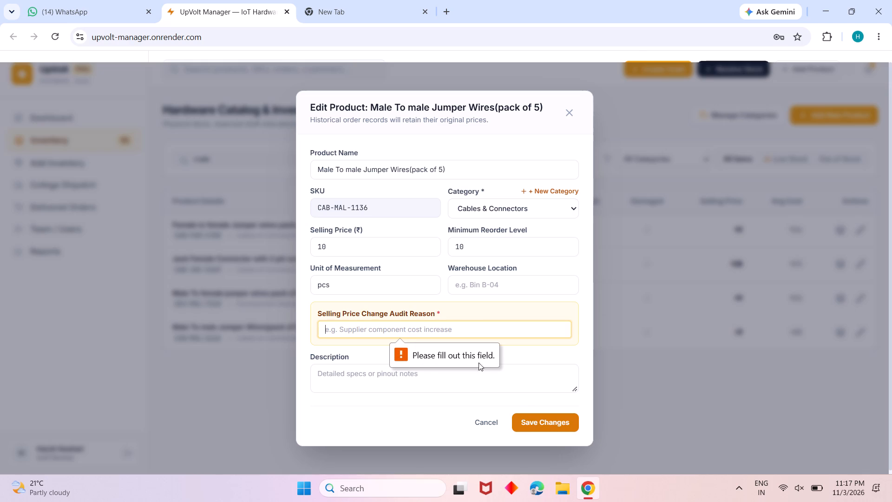
pyautogui.write('Chagned')
pyautogui.press('BackSpace')
pyautogui.press('BackSpace')
pyautogui.press('BackSpace')
pyautogui.press('BackSpace')
pyautogui.write('nged Sp')
pyautogui.press('Return')
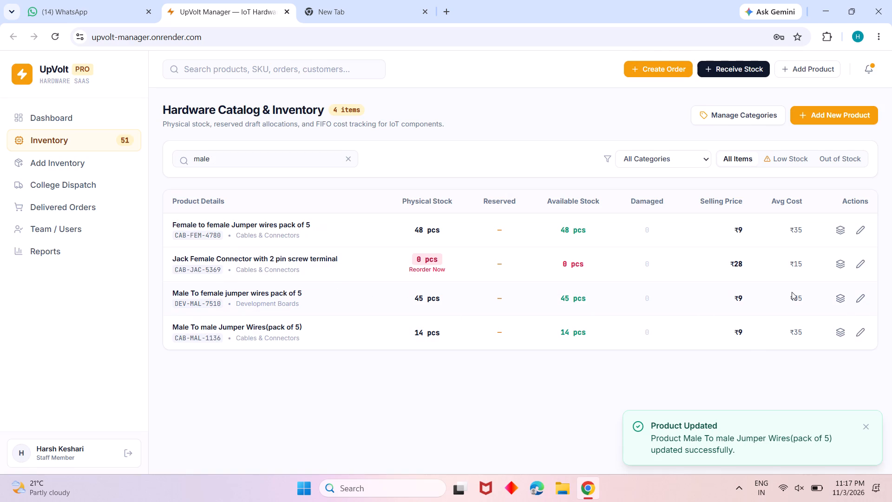
# Set the selling price of Male To female jumper wires pack of 5 to ₹10 with audit reason Changed SP and save.
pyautogui.click(864, 300)
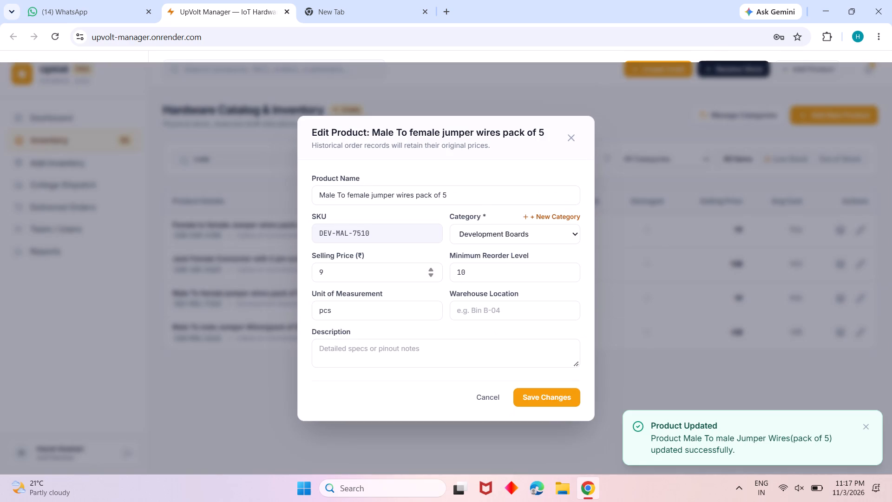
pyautogui.click(372, 272)
pyautogui.press('BackSpace')
pyautogui.press('Left')
pyautogui.press('1')
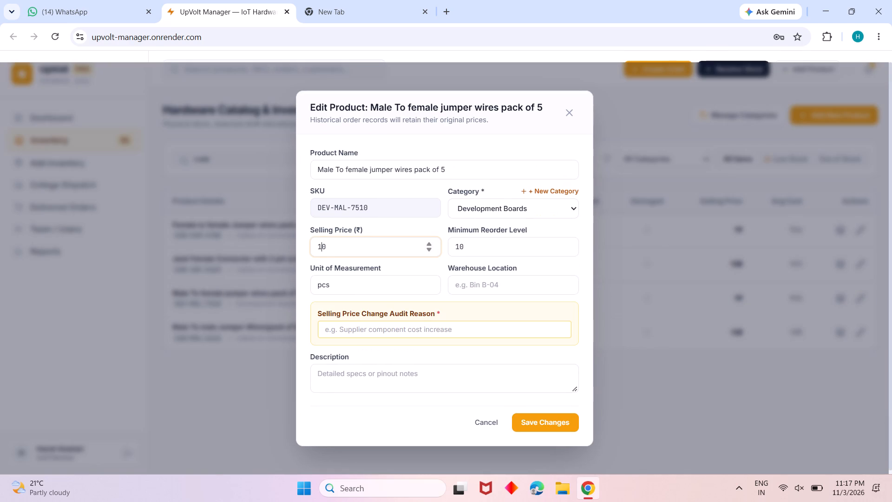
pyautogui.click(367, 326)
pyautogui.hotkey('shift', 'c')
pyautogui.write('hanged N')
pyautogui.hotkey('shift', 'BackSpace')
pyautogui.write('SP')
pyautogui.press('Return')
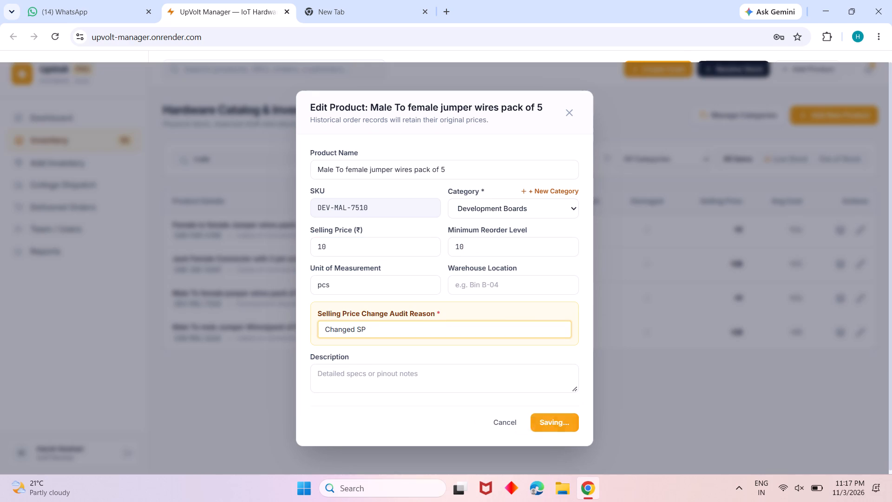
pyautogui.click(364, 336)
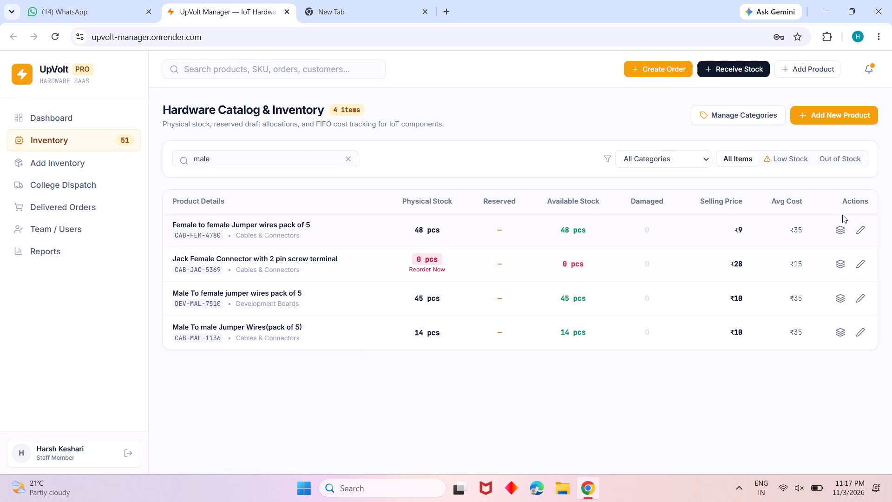
# Set the selling price of Female to female Jumper wires pack of 5 to ₹10, copy the audit reason Changed SP for reuse, and save.
pyautogui.click(864, 229)
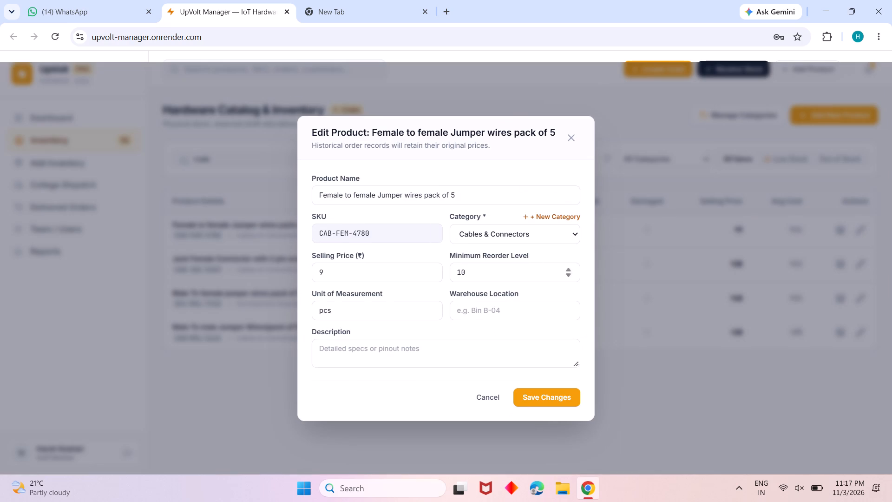
pyautogui.click(341, 275)
pyautogui.press('BackSpace')
pyautogui.press('Left')
pyautogui.press('1')
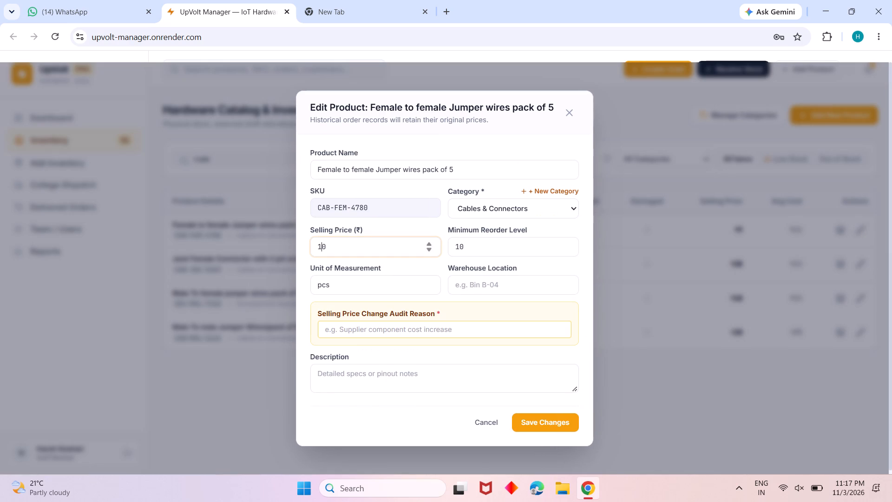
pyautogui.click(394, 334)
pyautogui.hotkey('shift', 'c')
pyautogui.write('hanged SP')
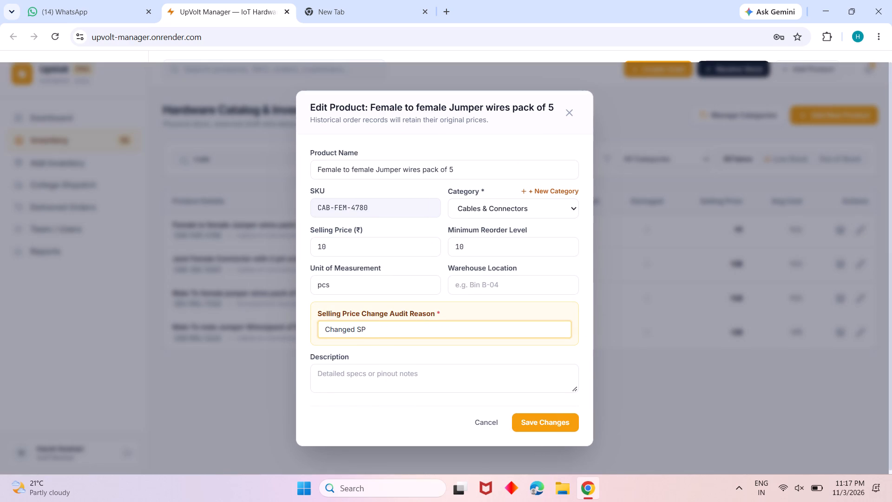
pyautogui.hotkey('shift', 'Left')
pyautogui.hotkey('shift', 'Left')
pyautogui.hotkey('shift', 'Left')
pyautogui.hotkey('shift', 'Left')
pyautogui.hotkey('shift', 'Left')
pyautogui.hotkey('shift', 'Left')
pyautogui.hotkey('shift', 'Left')
pyautogui.hotkey('shift', 'Left')
pyautogui.hotkey('shift', 'Left')
pyautogui.hotkey('shift', 'Left')
pyautogui.hotkey('shift', 'Left')
pyautogui.hotkey('shift', 'Left')
pyautogui.hotkey('shift', 'Left')
pyautogui.hotkey('shift', 'Left')
pyautogui.hotkey('shift', 'Left')
pyautogui.hotkey('shift', 'Left')
pyautogui.hotkey('ctrl', 'c')
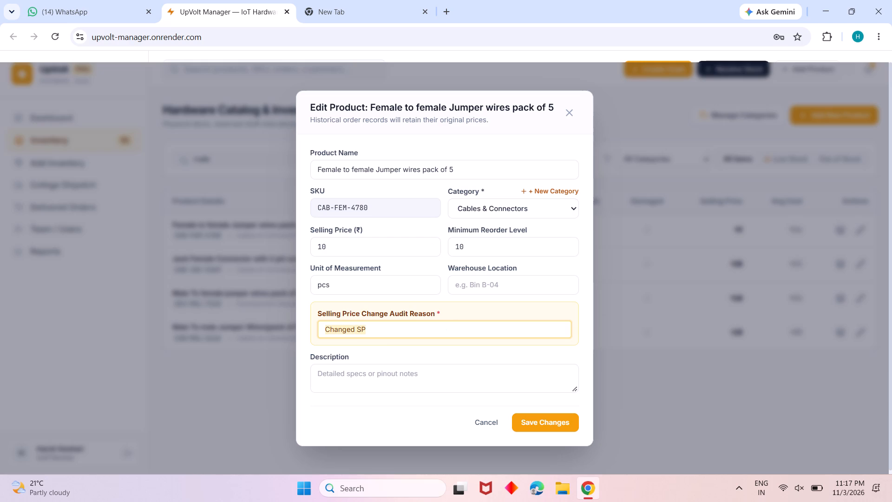
pyautogui.press('Return')
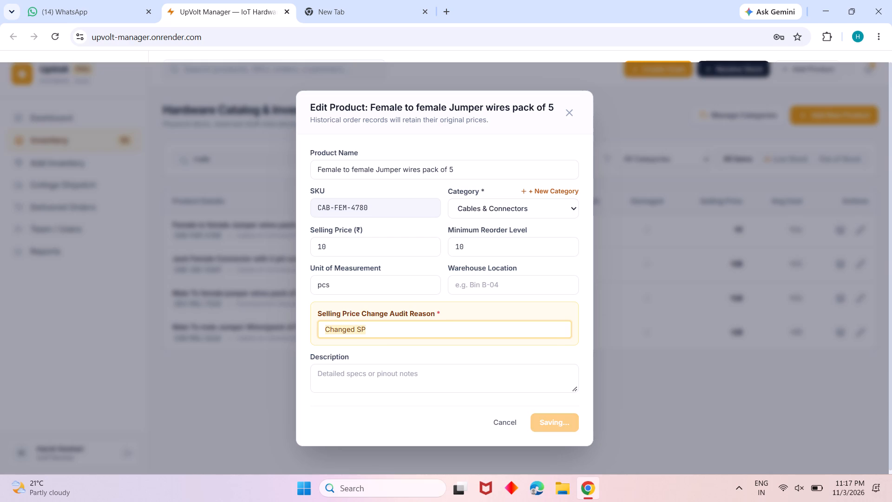
# Replace the hardware catalog search with led.
pyautogui.click(348, 162)
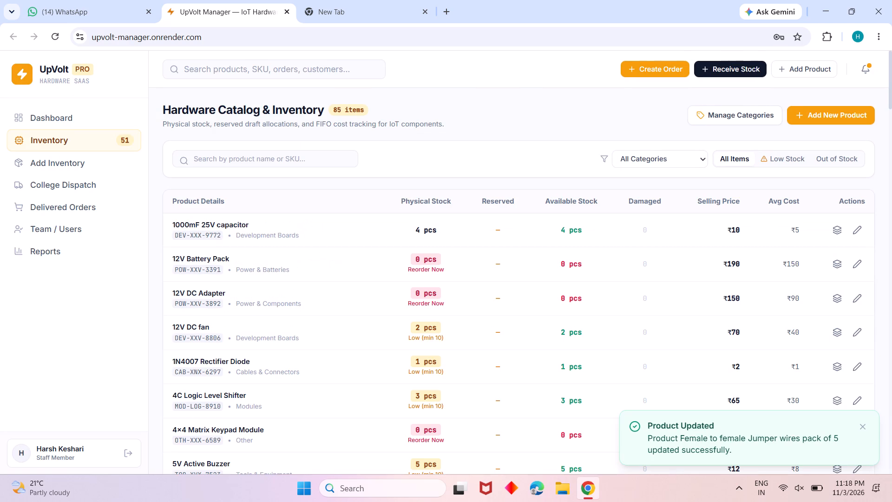
pyautogui.write('led')
pyautogui.click(321, 159)
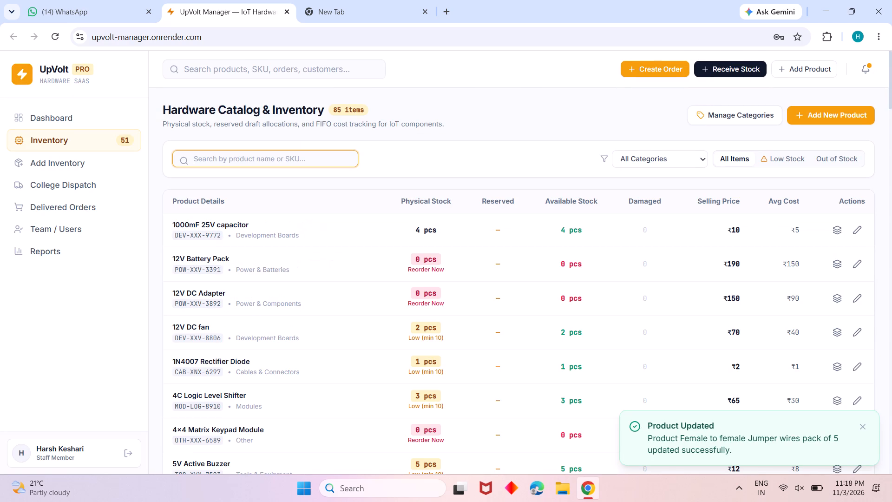
pyautogui.write('led')
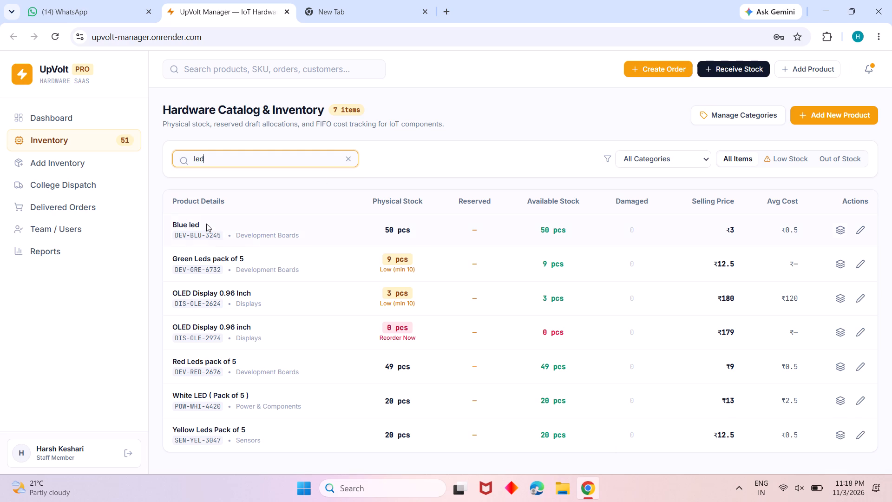
# Set the selling price of Red Leds pack of 5 to ₹13 with audit reason Changed SP and save.
pyautogui.scroll(-2, 264, 272)
pyautogui.click(858, 365)
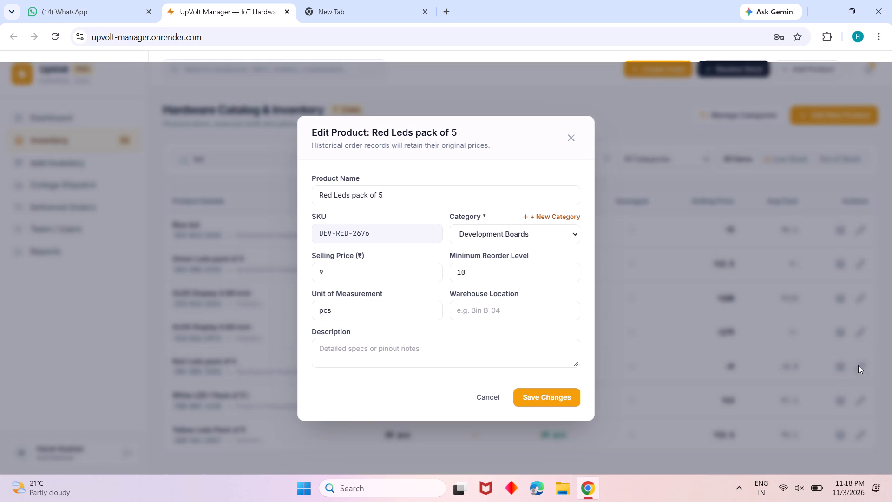
pyautogui.click(366, 279)
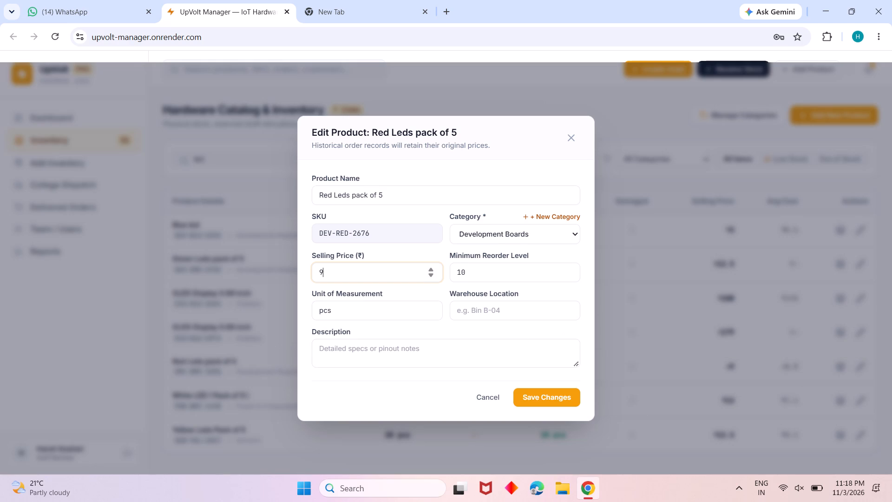
pyautogui.press('BackSpace')
pyautogui.press('2')
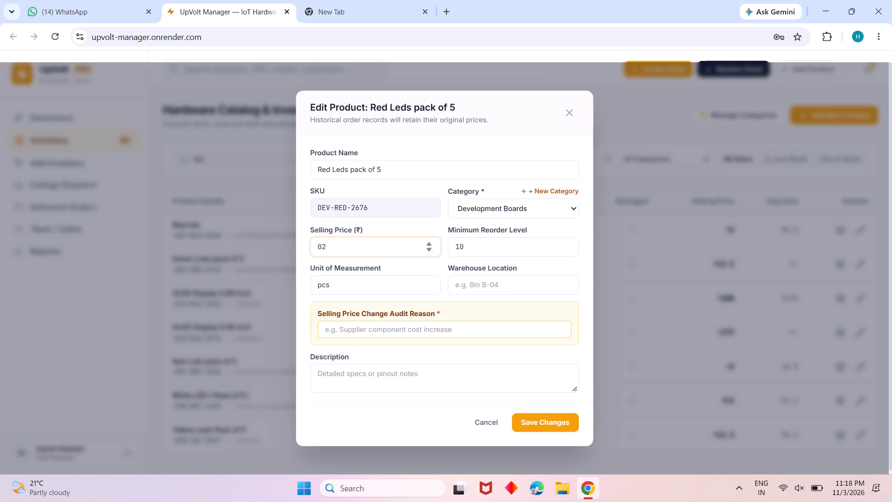
pyautogui.press('BackSpace')
pyautogui.write('13')
pyautogui.click(380, 336)
pyautogui.hotkey('ctrl', 'v')
pyautogui.press('Return')
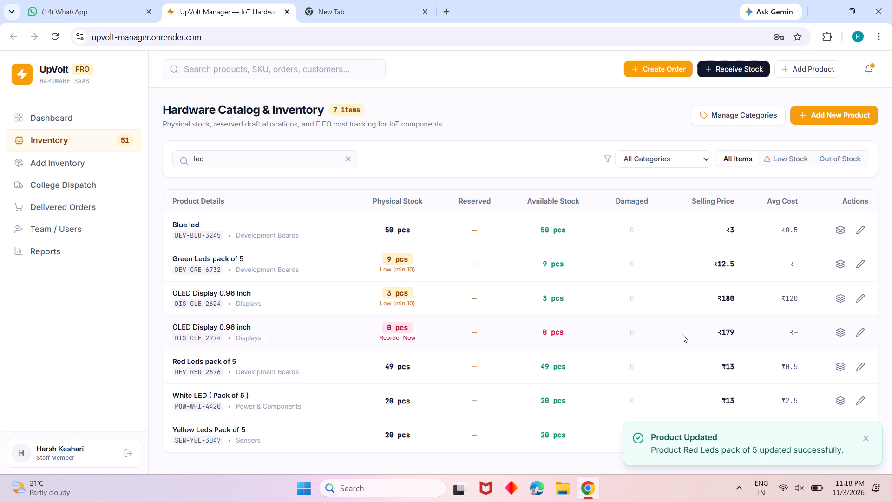
# Set the selling price of Yellow Leds Pack of 5 to ₹13 with audit reason Changed SP and save.
pyautogui.scroll(-1, 583, 332)
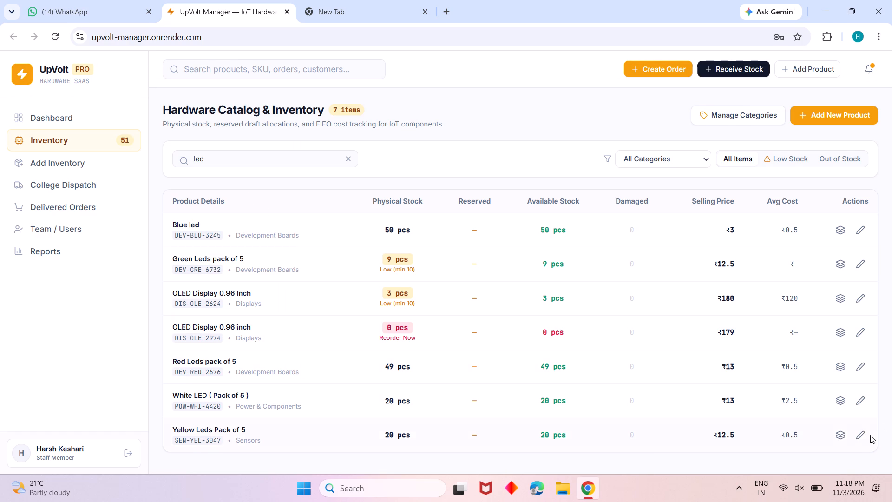
pyautogui.click(861, 432)
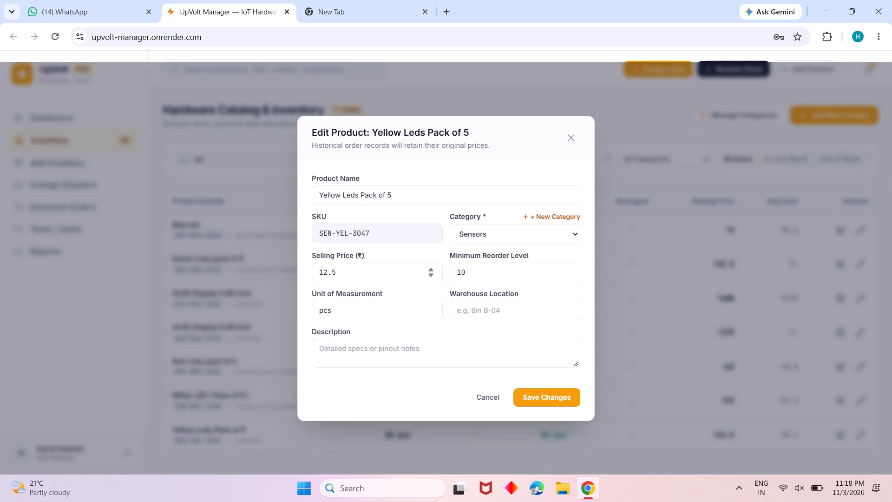
pyautogui.click(353, 274)
pyautogui.hotkey('ctrl', 'BackSpace')
pyautogui.hotkey('ctrl', 'BackSpace')
pyautogui.write('13')
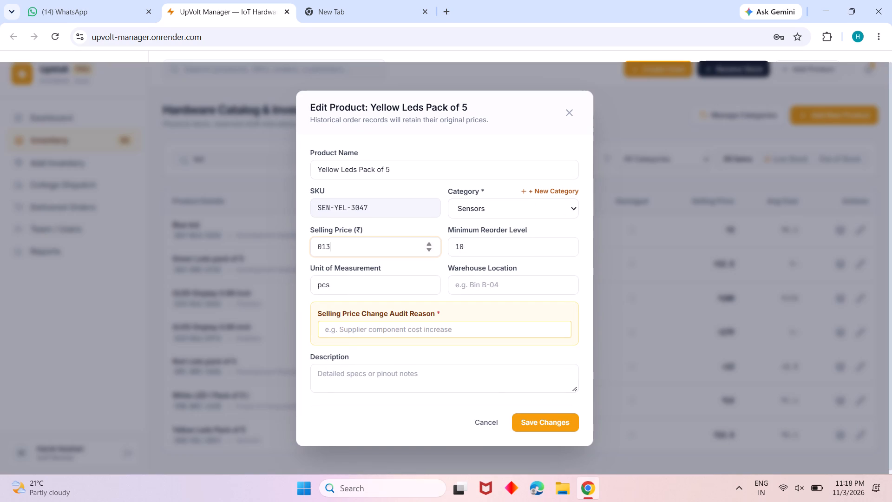
pyautogui.click(422, 319)
pyautogui.click(418, 330)
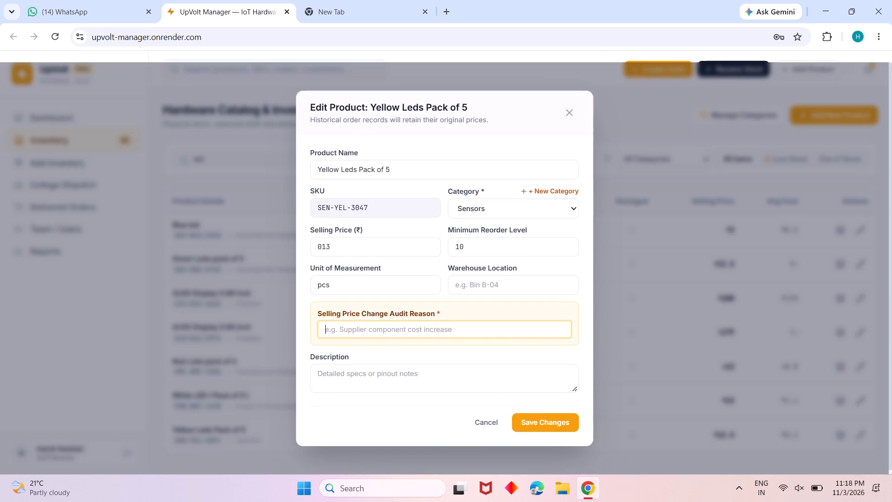
pyautogui.hotkey('ctrl', 'v')
pyautogui.press('Return')
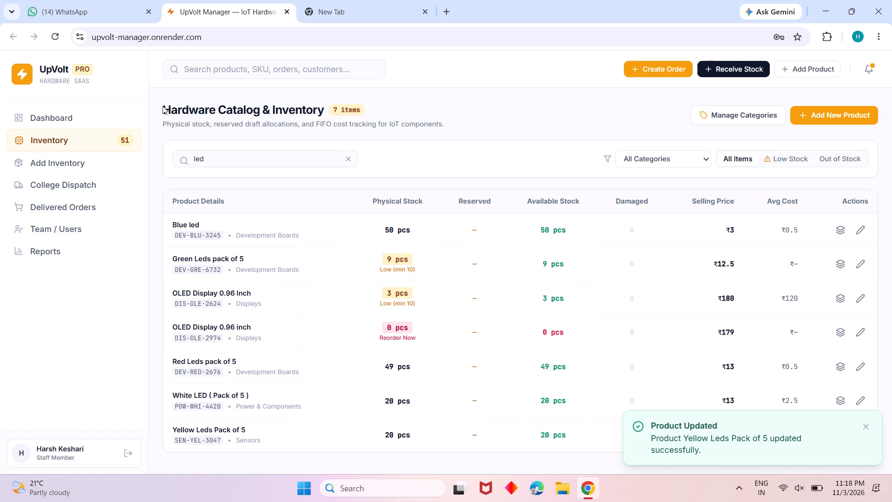
# Search the hardware catalog for buzzer to review the buzzer products.
pyautogui.click(228, 152)
pyautogui.hotkey('ctrl', 'BackSpace')
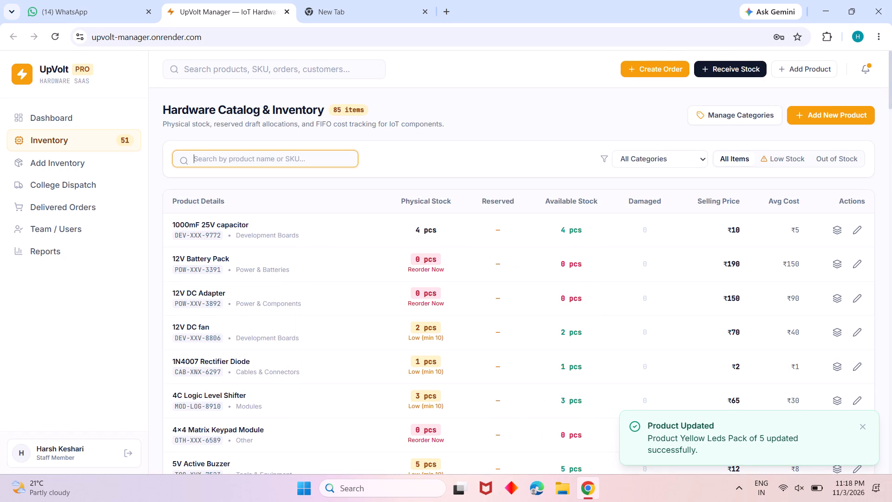
pyautogui.write('bi')
pyautogui.press('BackSpace')
pyautogui.write('uzzer')
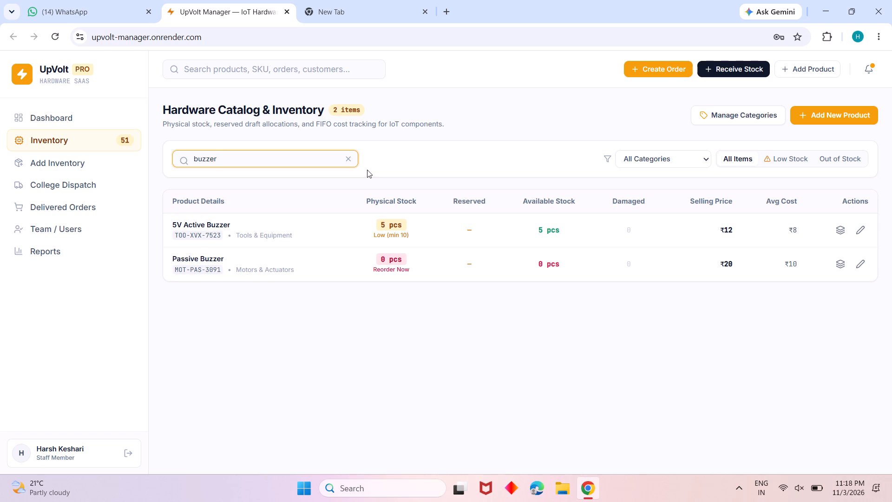
# Search the hardware catalog for resis to review the resistor products, and clear the search.
pyautogui.hotkey('ctrl', 'BackSpace')
pyautogui.write('resis')
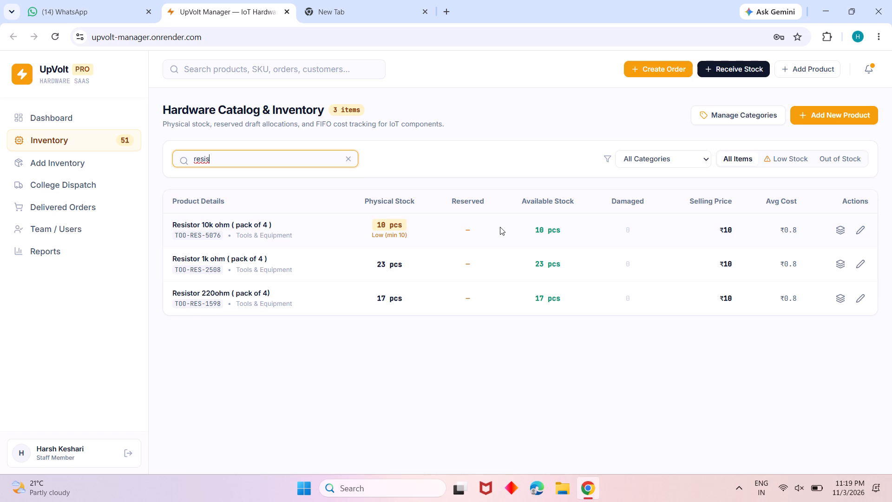
pyautogui.hotkey('ctrl', 'BackSpace')
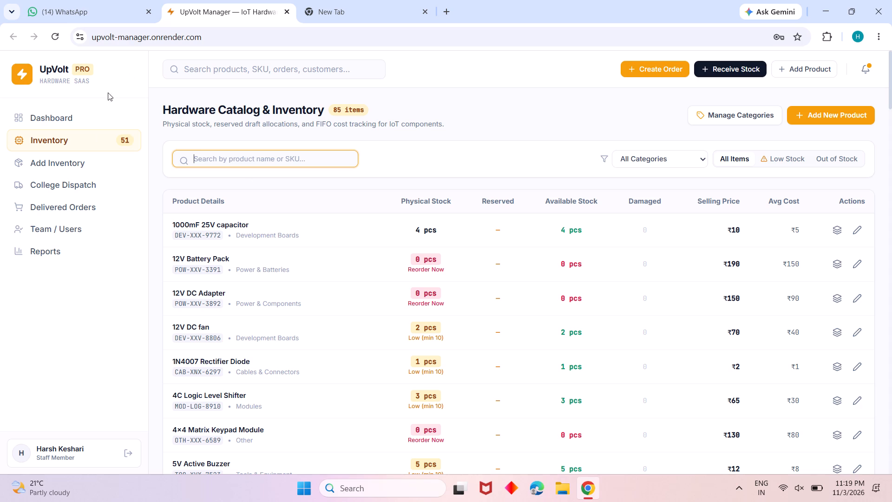
# Open the purchased inventory form and add a batch of extra blank item rows for the components purchased.
pyautogui.click(82, 168)
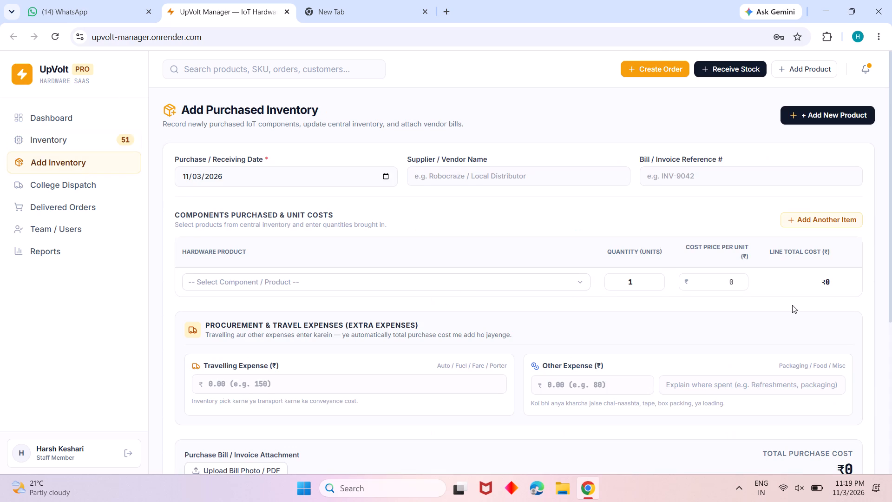
pyautogui.doubleClick(820, 218)
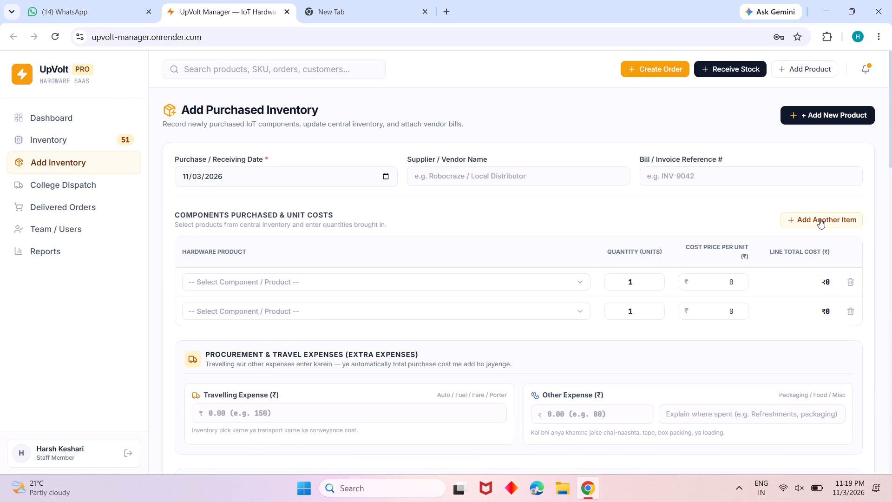
pyautogui.tripleClick(819, 218)
pyautogui.tripleClick(819, 218)
pyautogui.tripleClick(819, 218)
pyautogui.tripleClick(819, 218)
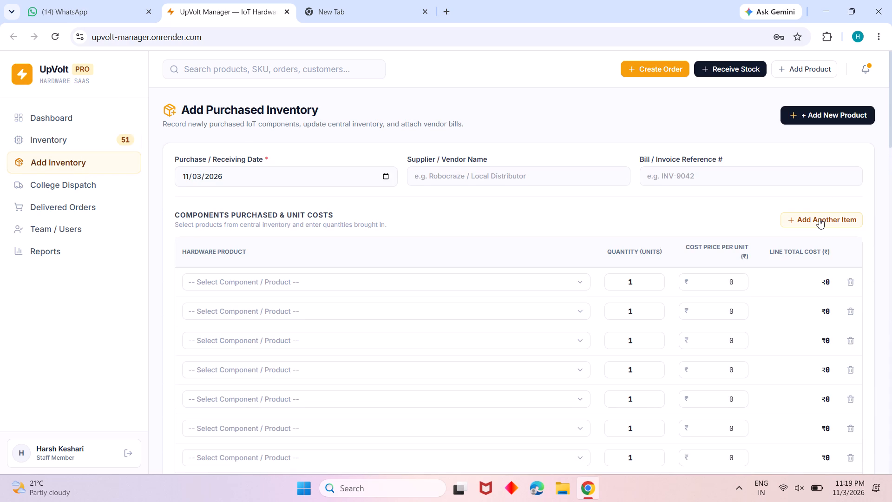
pyautogui.tripleClick(819, 218)
pyautogui.tripleClick(819, 218)
pyautogui.doubleClick(819, 218)
# Search for esp among the component choices of the first purchase row and clear the search.
pyautogui.click(389, 276)
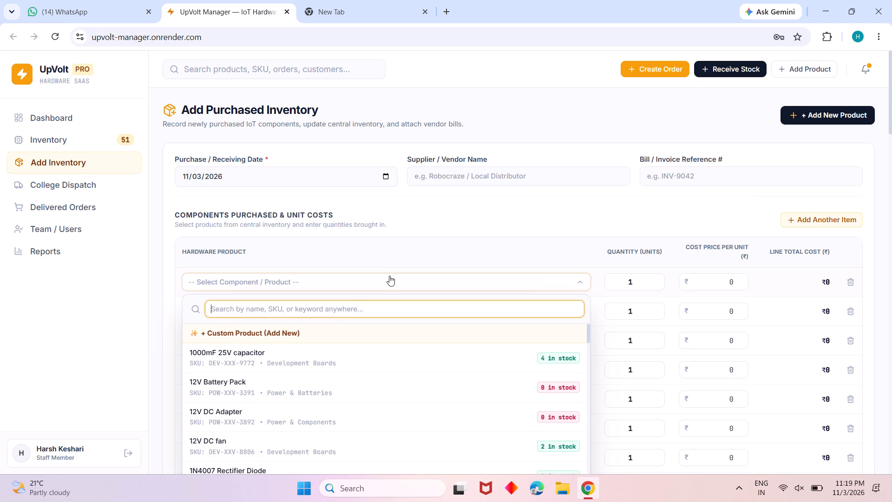
pyautogui.write('esp')
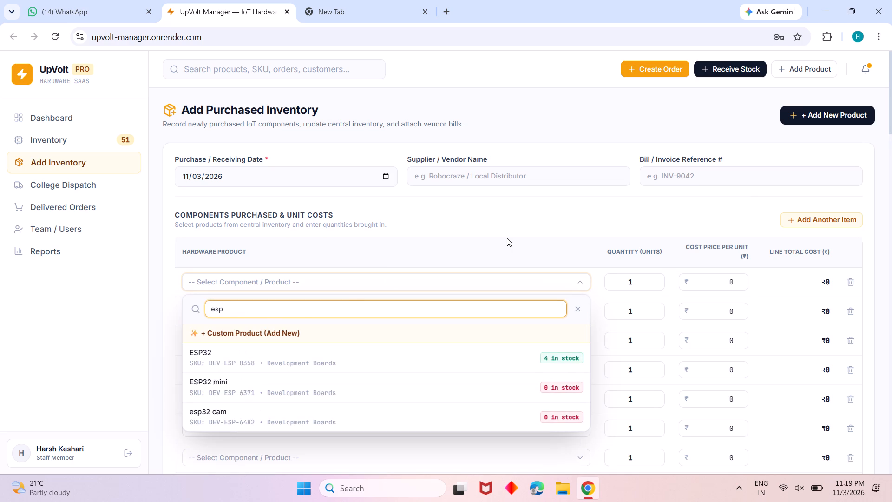
pyautogui.hotkey('ctrl', 'BackSpace')
# Draft a new product named esp8266 with a selling price of ₹289 per unit, and close the form without creating it.
pyautogui.click(852, 121)
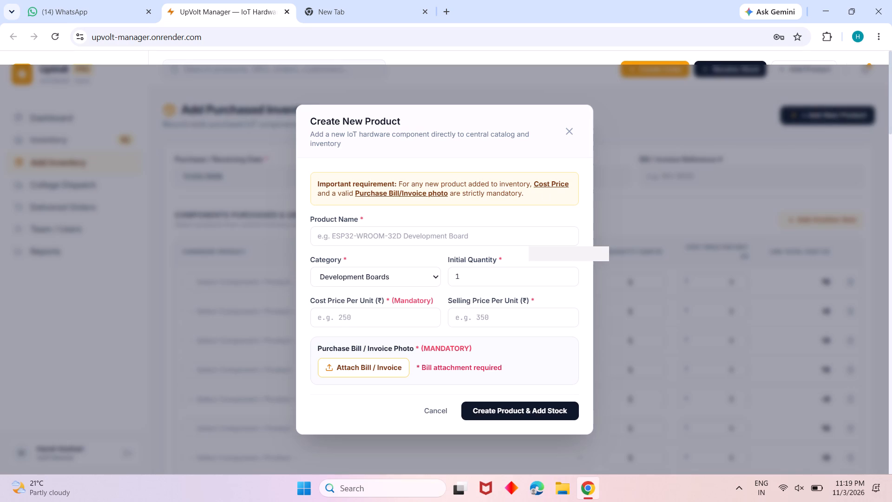
pyautogui.click(502, 247)
pyautogui.click(503, 242)
pyautogui.press('e')
pyautogui.write('sp')
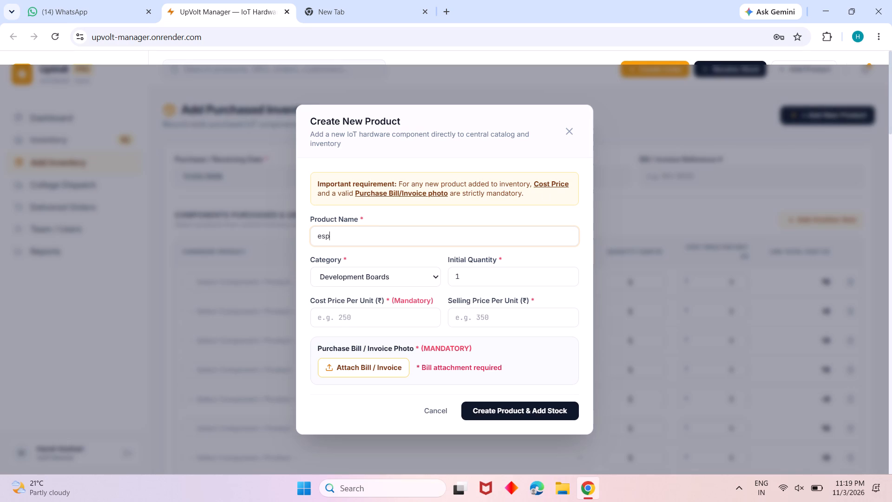
pyautogui.write('8266')
pyautogui.click(378, 315)
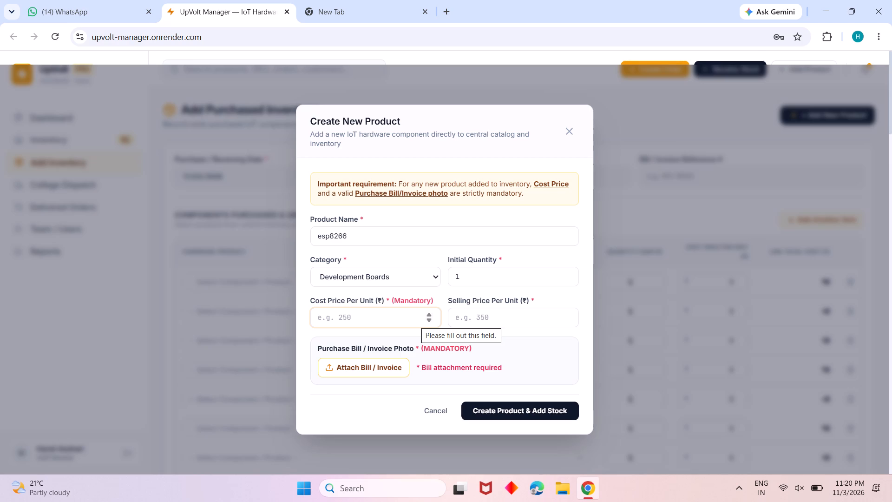
pyautogui.click(472, 322)
pyautogui.write('289')
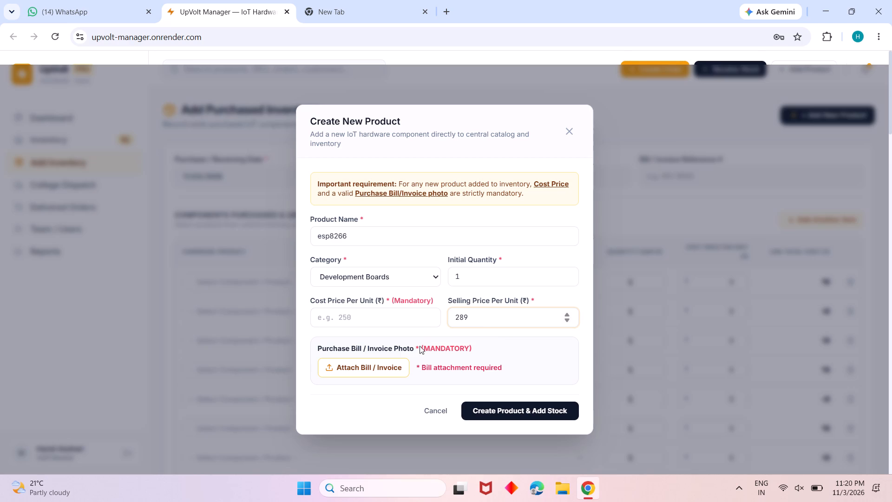
pyautogui.click(397, 317)
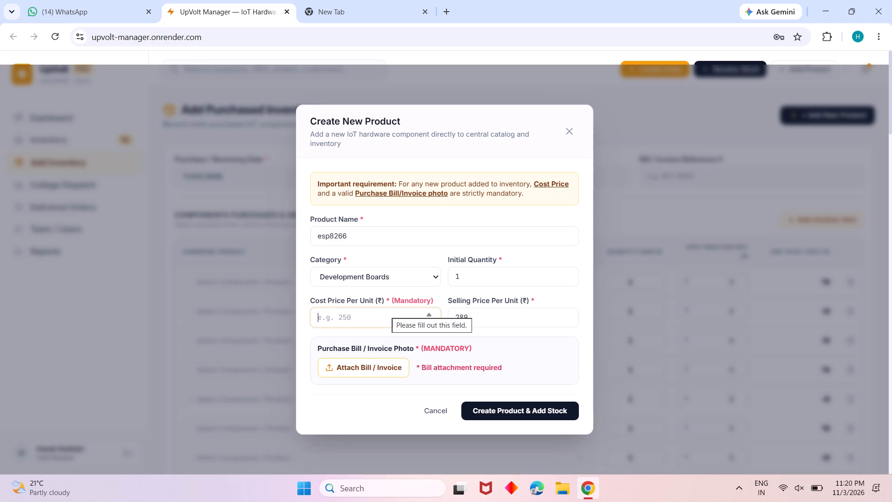
pyautogui.click(567, 134)
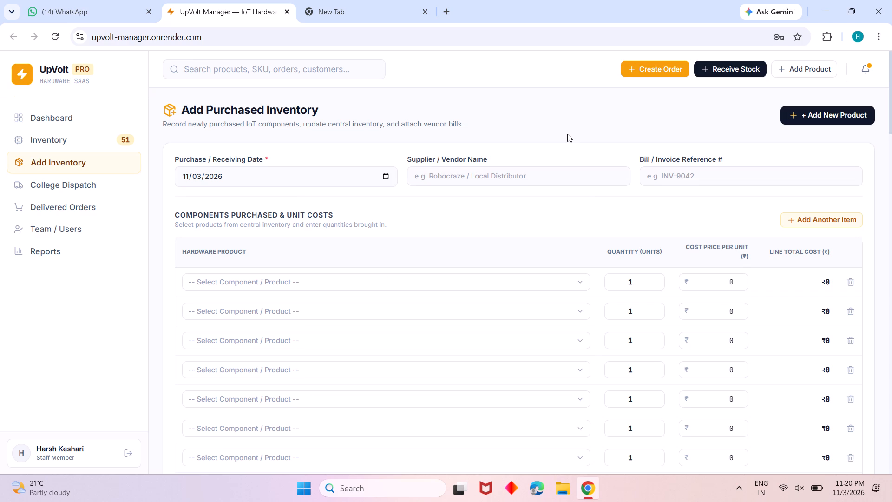
# Search for esp among the component choices of the first purchase row.
pyautogui.click(315, 285)
pyautogui.write('esp')
pyautogui.scroll(-1, 315, 285)
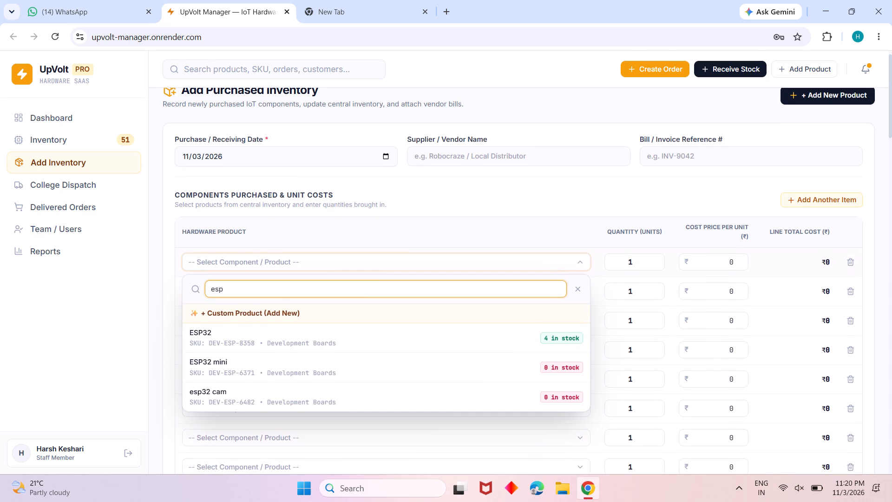
pyautogui.click(571, 292)
pyautogui.hotkey('ctrl', 'BackSpace')
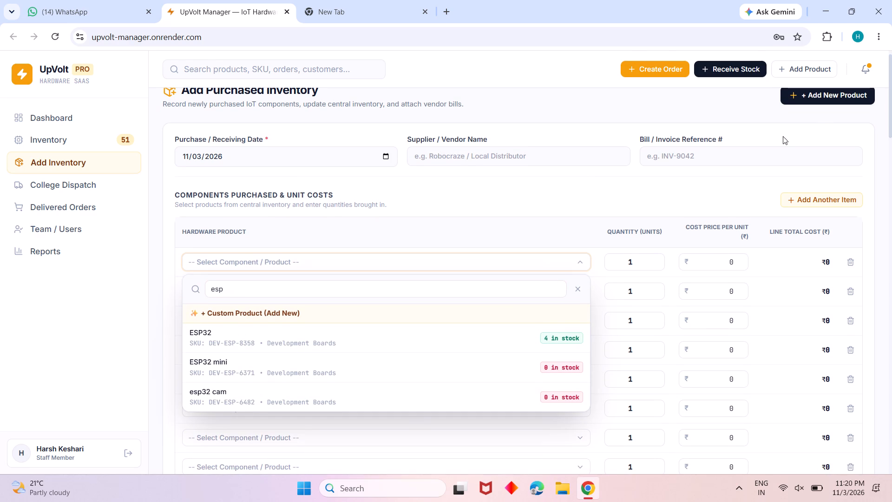
# Reopen the drafted esp8266 product form and open its cost price per unit for entry.
pyautogui.click(838, 94)
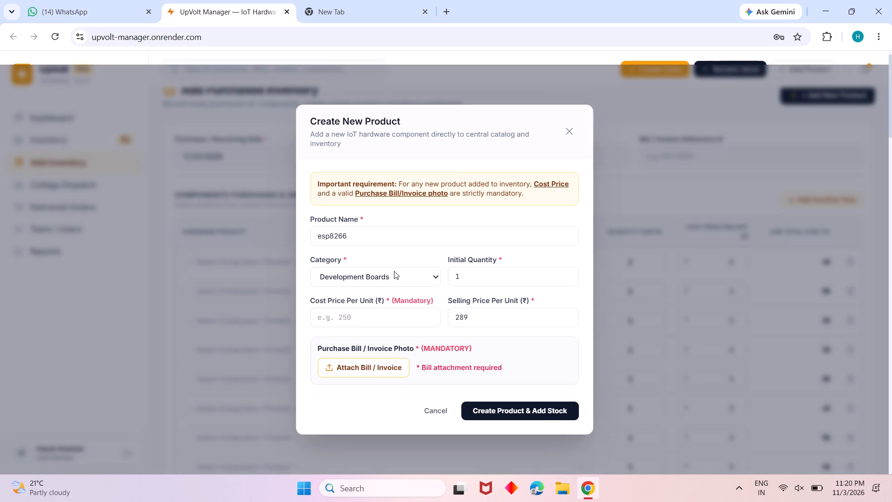
pyautogui.click(357, 314)
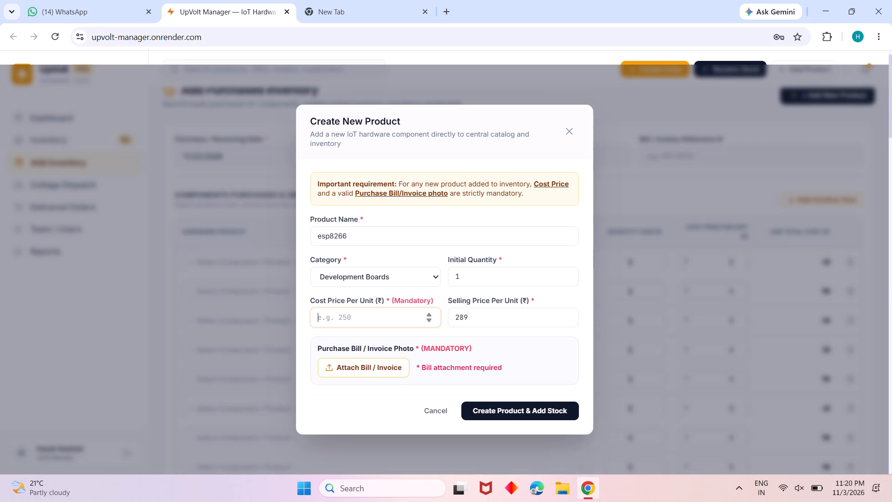
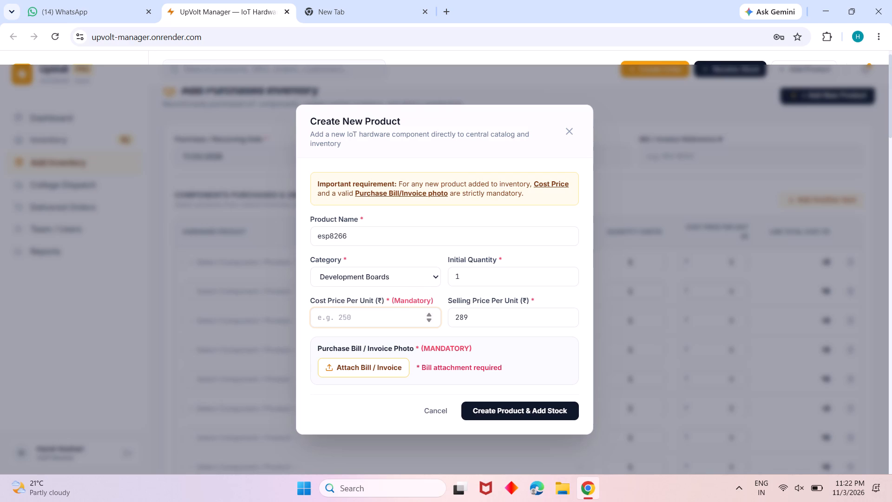
# Set the esp8266 product's cost price to ₹160 per unit and try to create the product with its stock.
pyautogui.write('160')
pyautogui.click(522, 417)
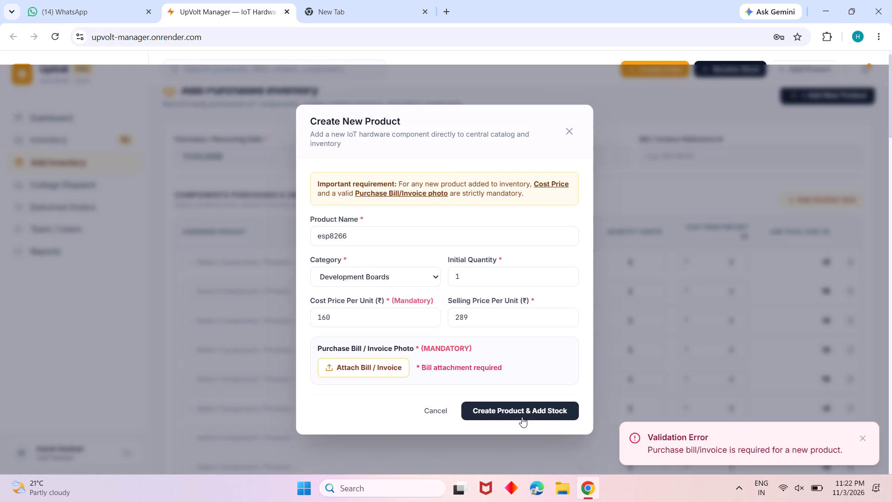
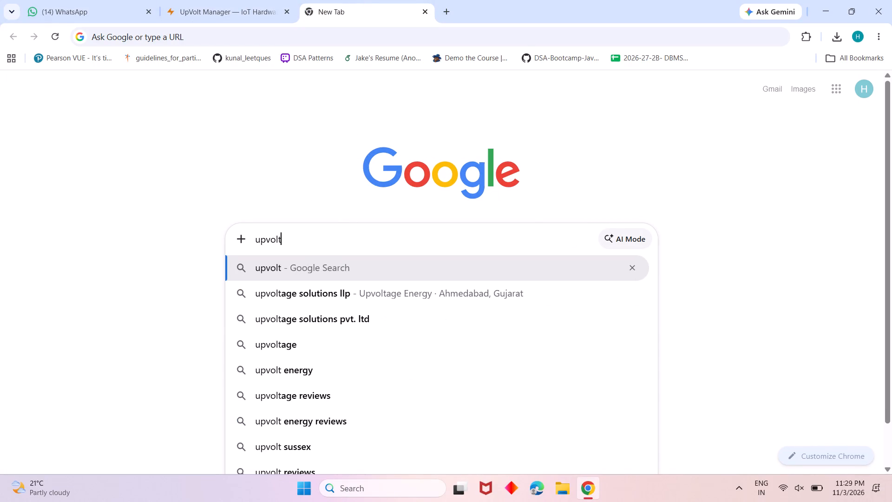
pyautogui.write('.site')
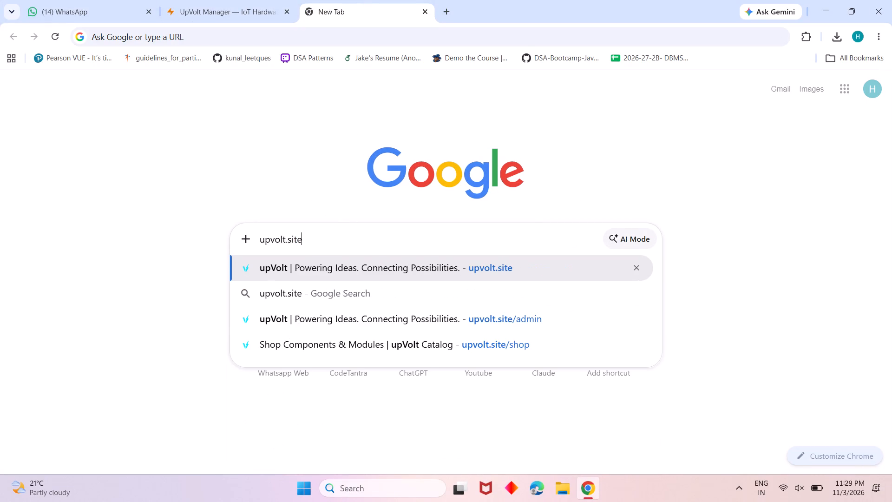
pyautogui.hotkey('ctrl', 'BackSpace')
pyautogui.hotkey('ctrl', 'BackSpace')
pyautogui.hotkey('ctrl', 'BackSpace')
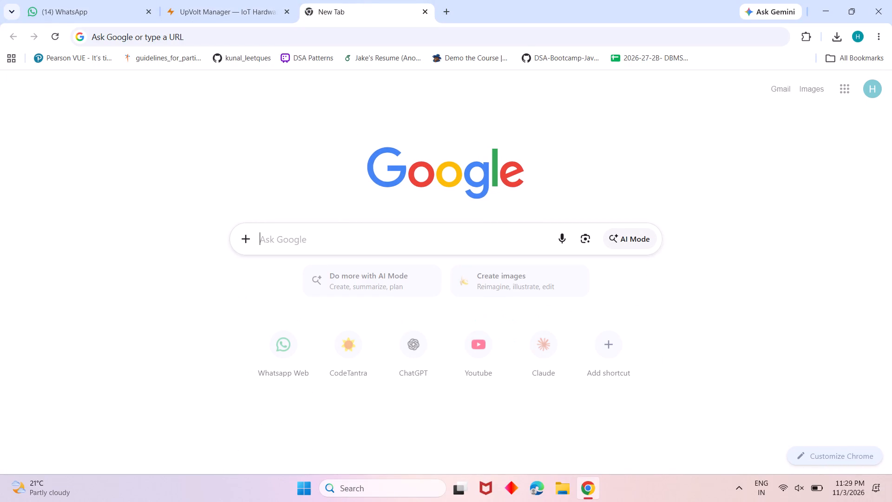
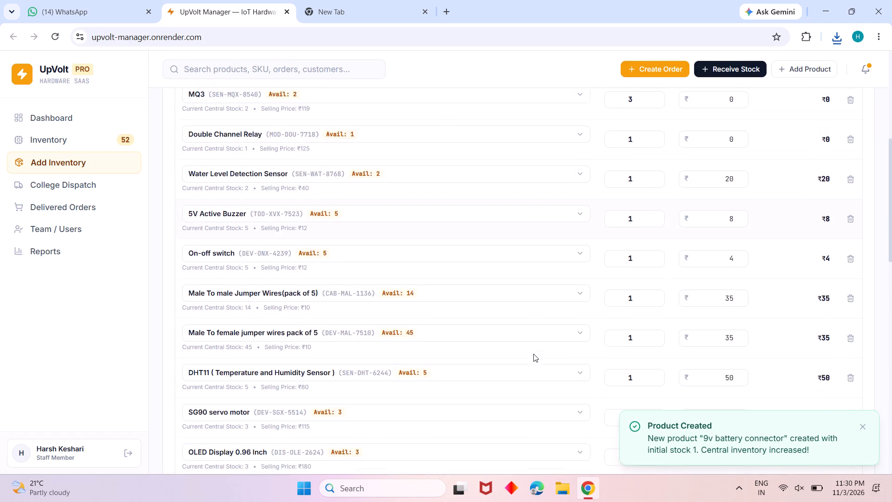
# Select the 9v battery connector as the product in the first empty purchase row below 9V Battery.
pyautogui.scroll(-1, 533, 354)
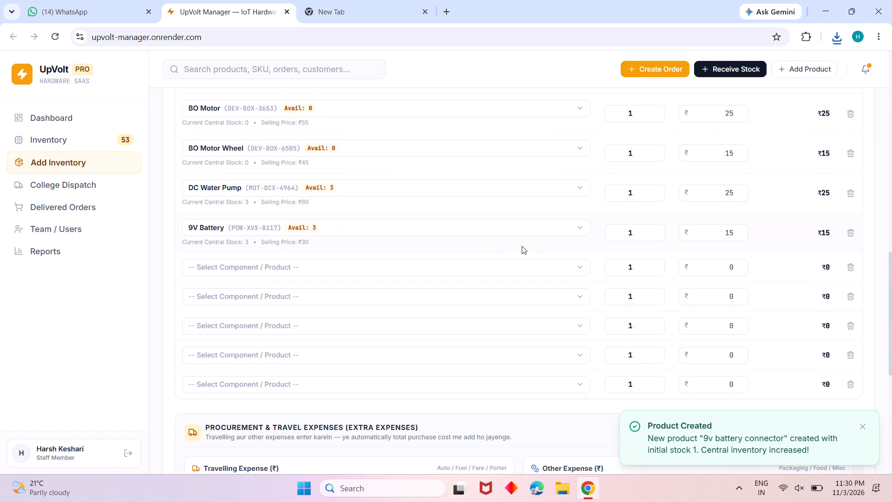
pyautogui.click(502, 229)
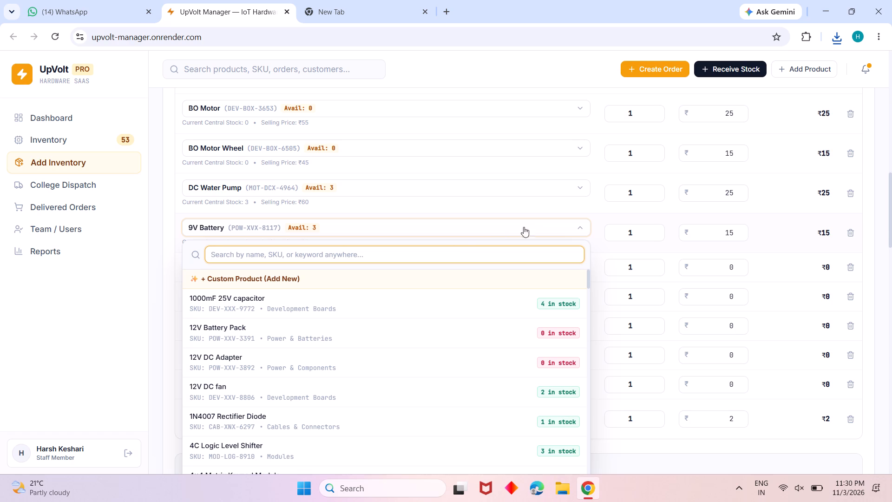
pyautogui.click(548, 223)
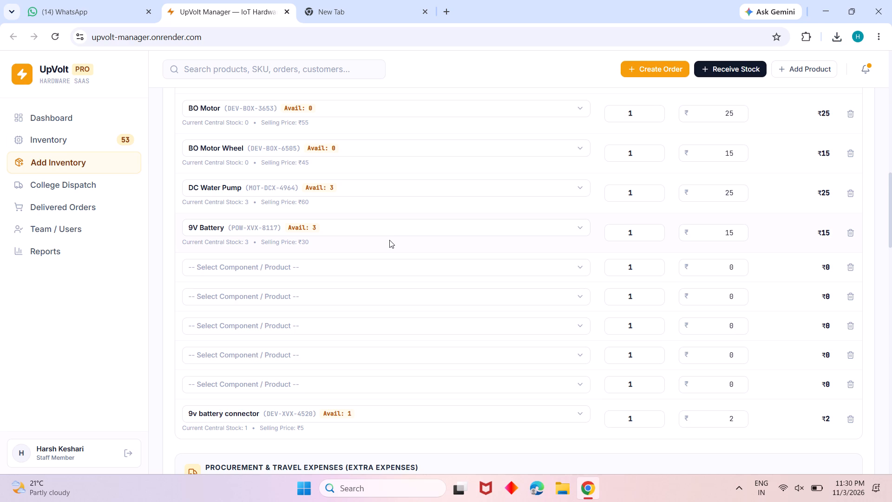
pyautogui.click(370, 264)
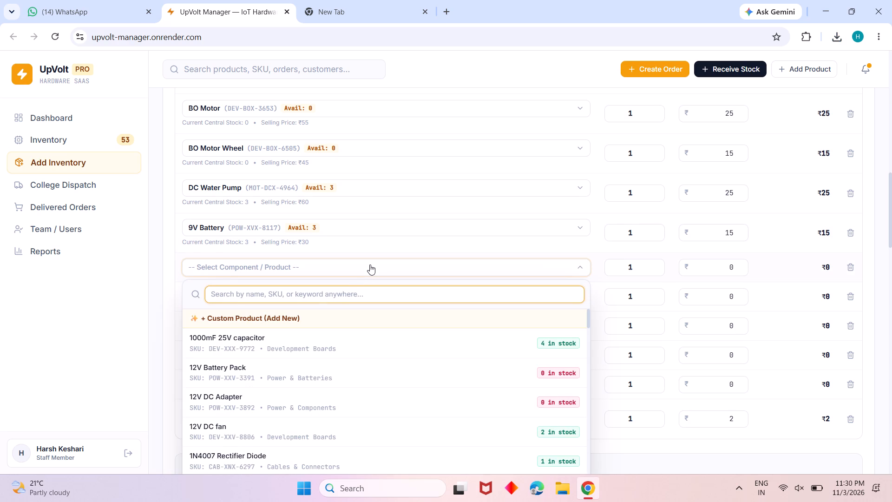
pyautogui.press('9')
pyautogui.write('v')
pyautogui.press('space')
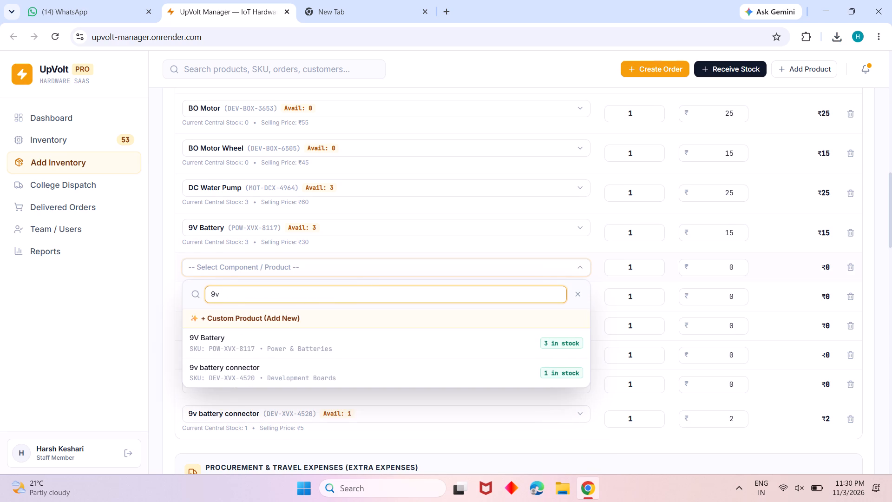
pyautogui.click(329, 365)
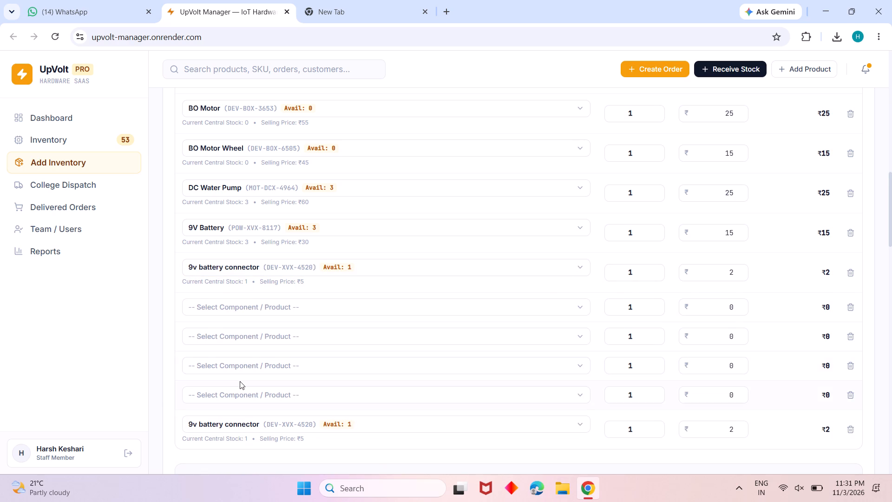
# Select Rain Drop Sensor as the product in the empty row below the 9v battery connector.
pyautogui.click(320, 298)
pyautogui.write('rain')
pyautogui.click(282, 369)
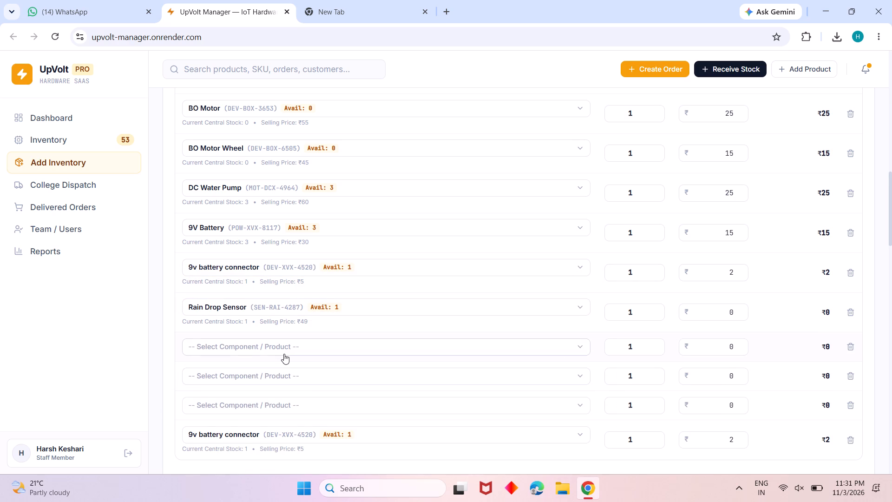
# Select LDR Light Sensor Module as the product in the empty row below Rain Drop Sensor.
pyautogui.click(284, 354)
pyautogui.write('ldf')
pyautogui.press('BackSpace')
pyautogui.write('r')
pyautogui.press('space')
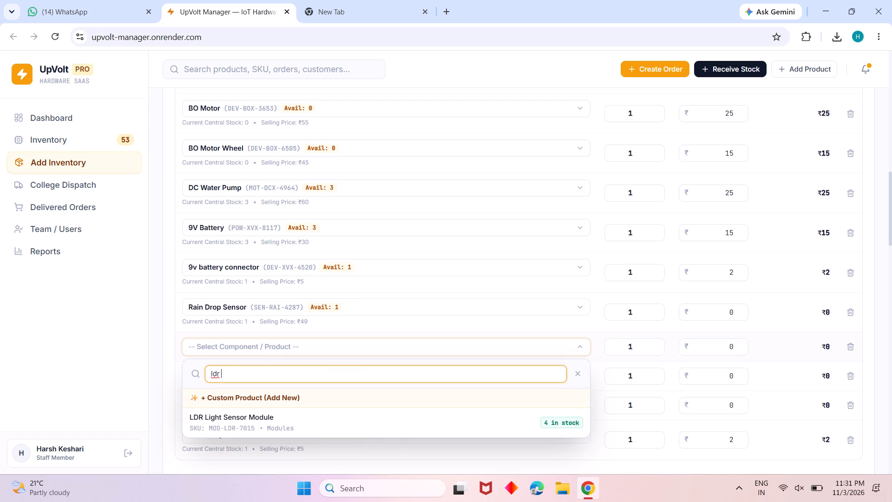
pyautogui.click(258, 421)
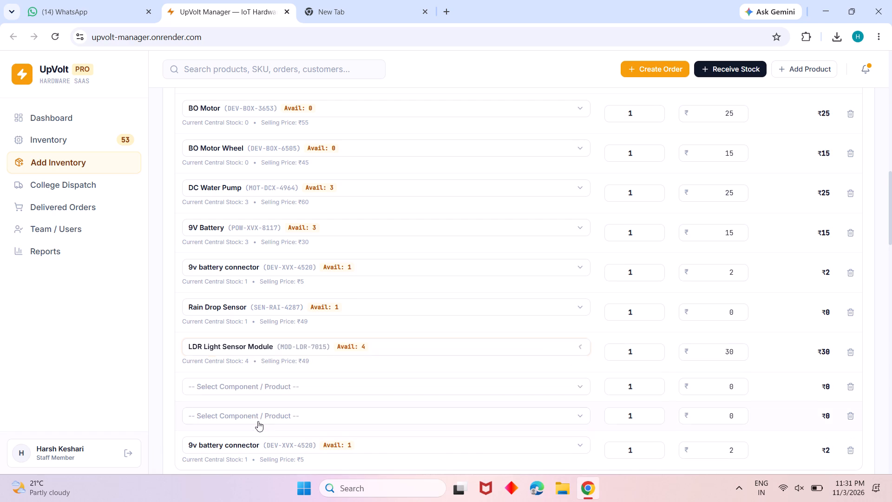
# Add four more empty item rows to the purchased components list.
pyautogui.scroll(1, 382, 327)
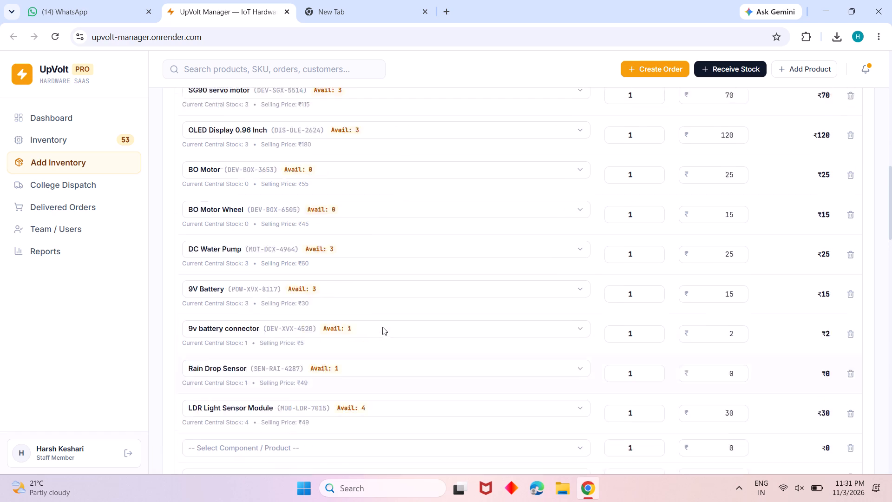
pyautogui.scroll(4, 382, 327)
pyautogui.tripleClick(814, 222)
pyautogui.click(814, 222)
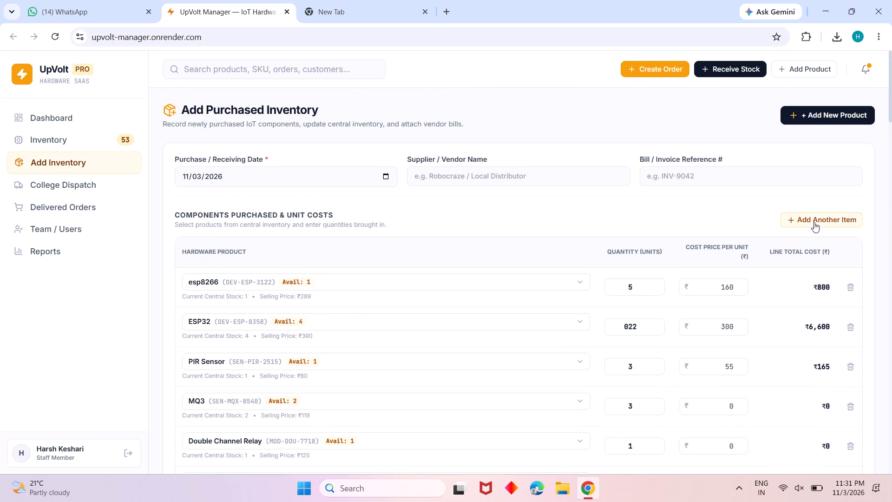
# Delete the duplicate 9v battery connector row located between the empty item rows.
pyautogui.scroll(-8, 495, 256)
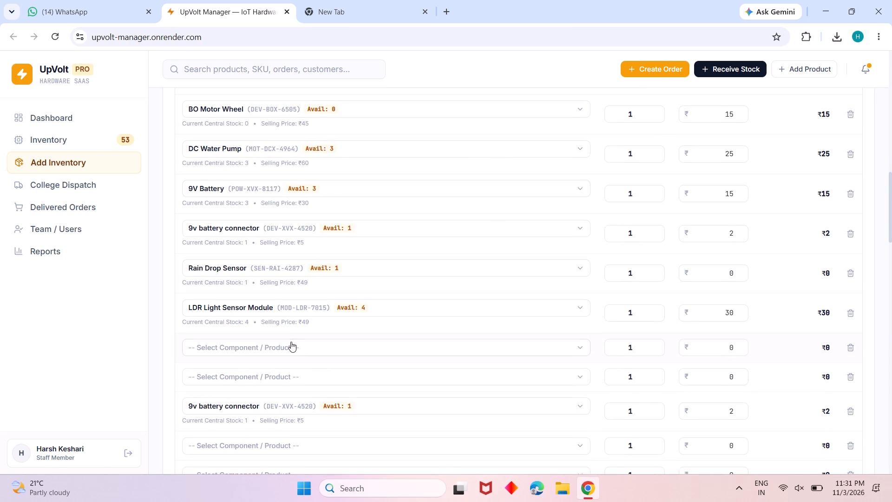
pyautogui.scroll(-2, 291, 342)
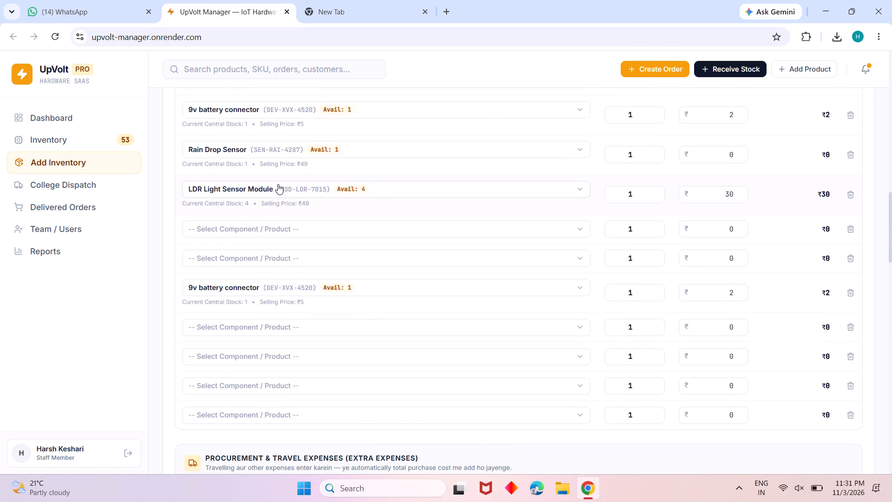
pyautogui.scroll(1, 284, 154)
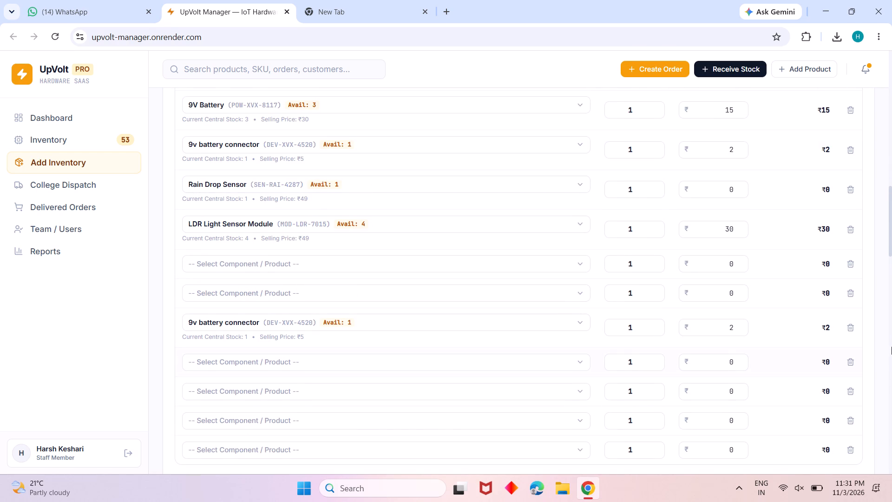
pyautogui.click(855, 321)
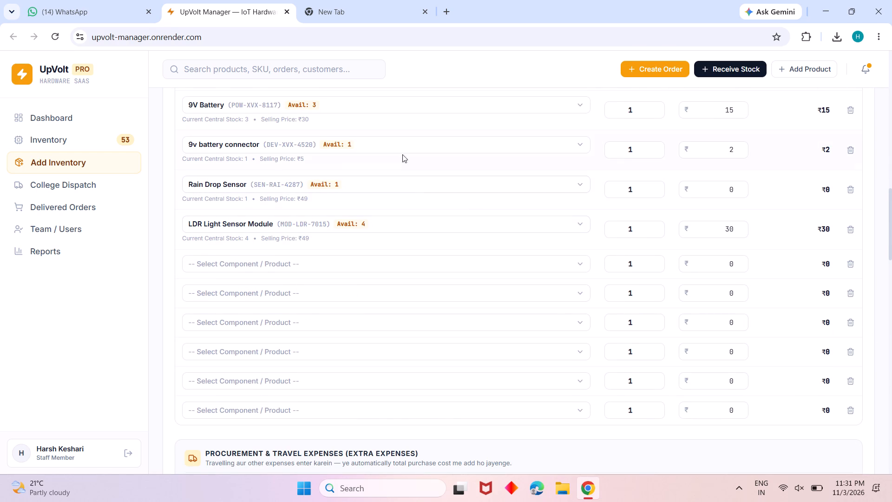
# Find the motor products and select L298N Motor Driver for the empty row below LDR Light Sensor Module.
pyautogui.click(336, 263)
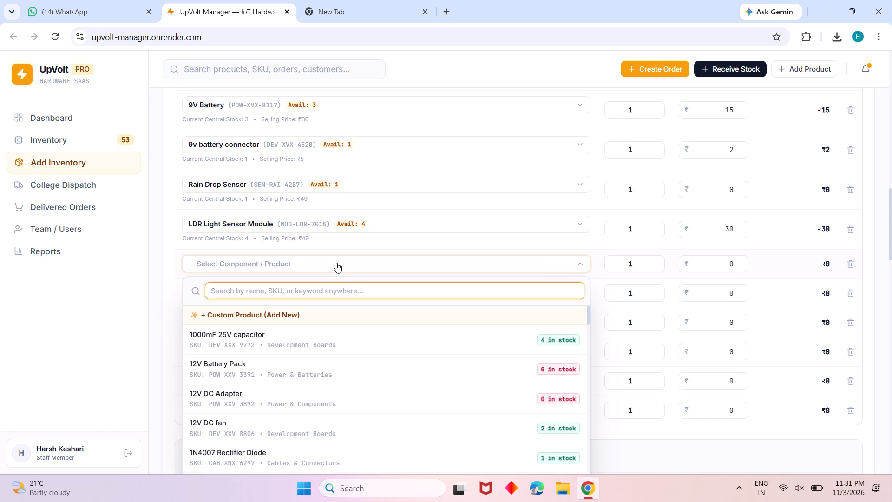
pyautogui.write('motor')
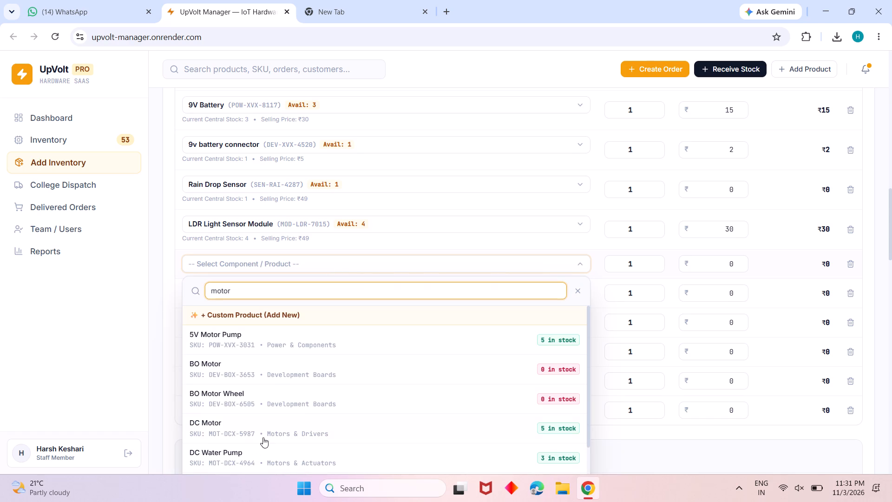
pyautogui.scroll(-3, 263, 438)
pyautogui.click(263, 438)
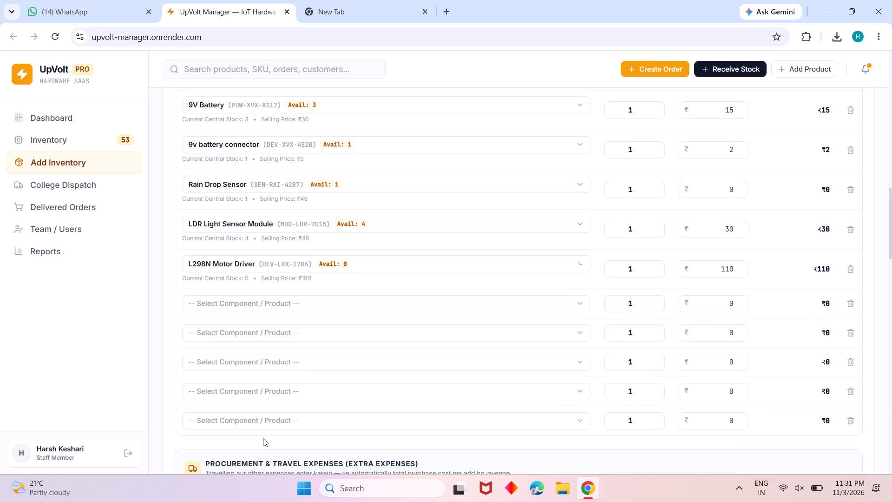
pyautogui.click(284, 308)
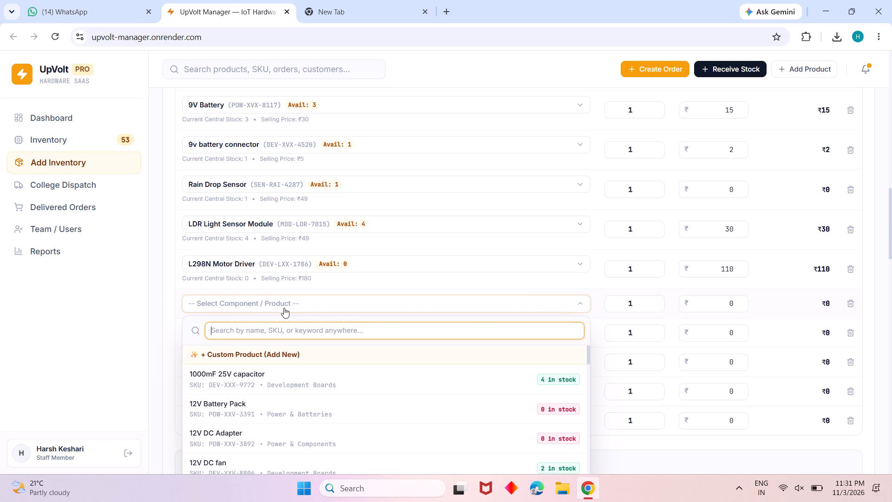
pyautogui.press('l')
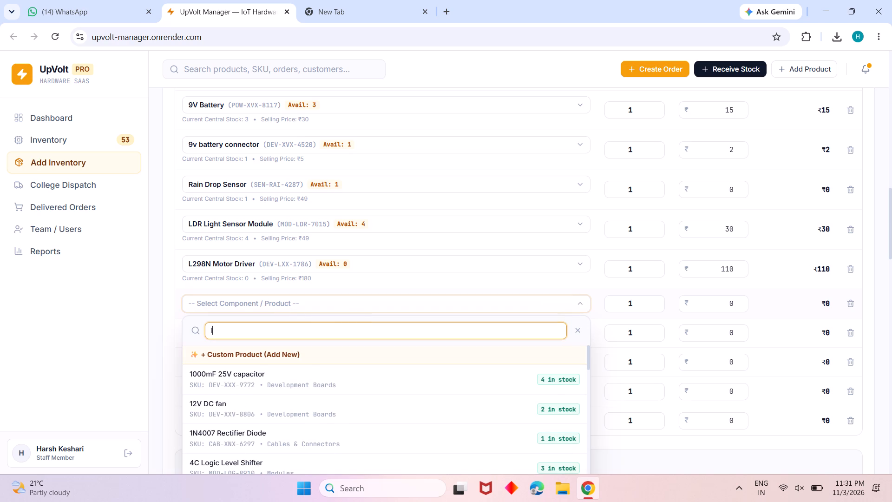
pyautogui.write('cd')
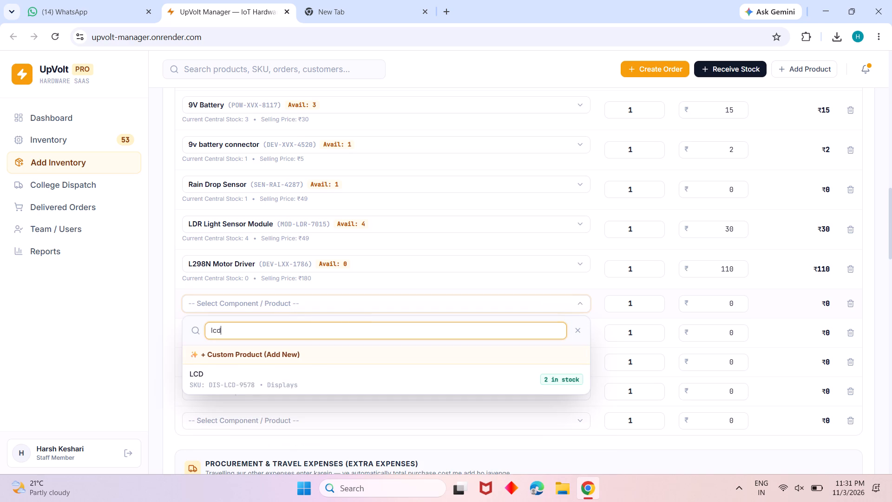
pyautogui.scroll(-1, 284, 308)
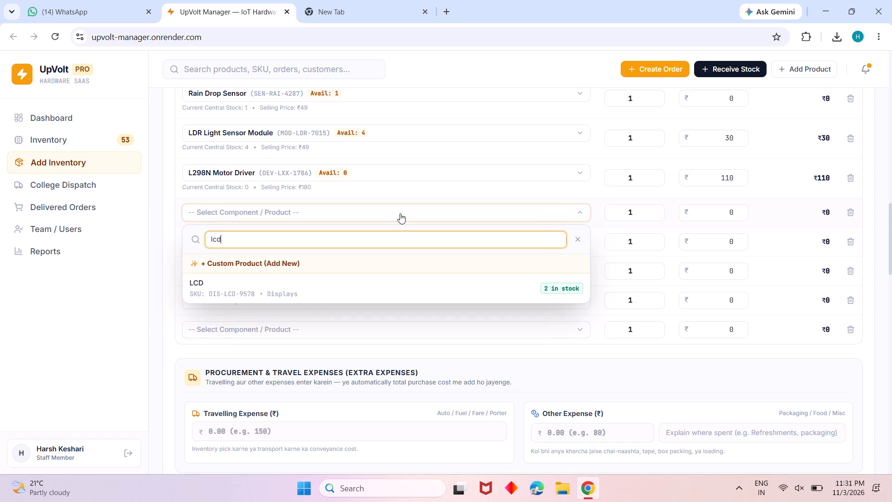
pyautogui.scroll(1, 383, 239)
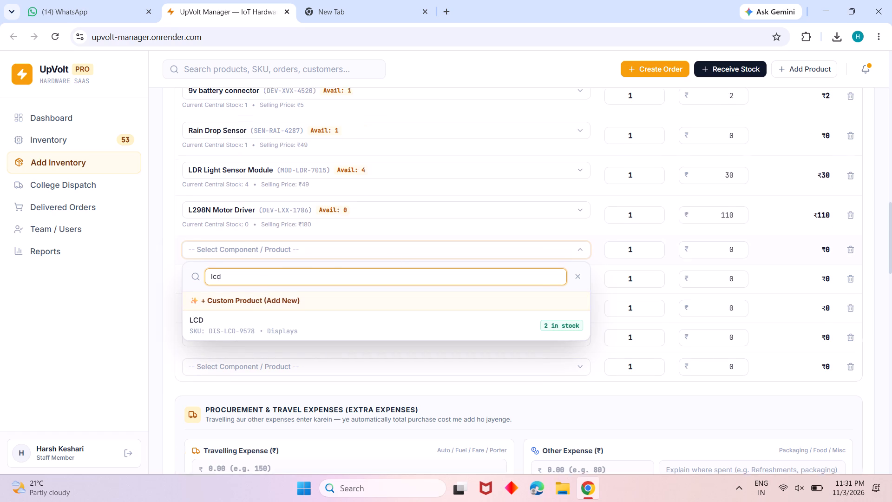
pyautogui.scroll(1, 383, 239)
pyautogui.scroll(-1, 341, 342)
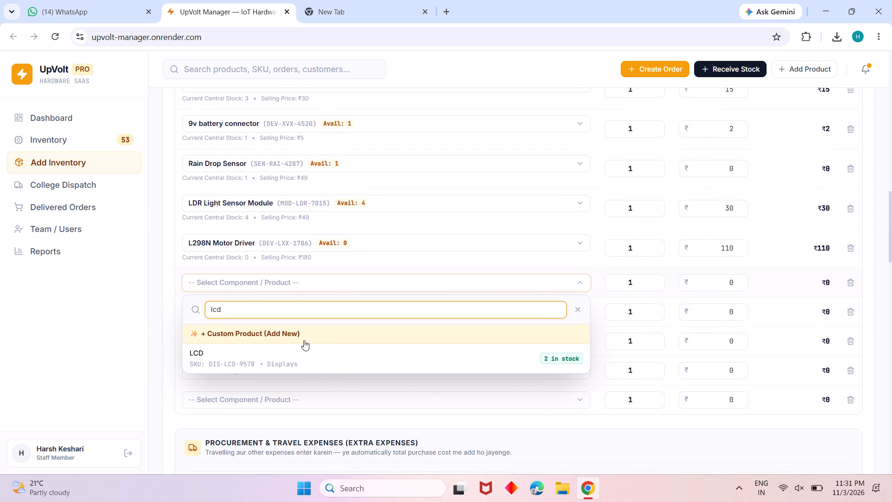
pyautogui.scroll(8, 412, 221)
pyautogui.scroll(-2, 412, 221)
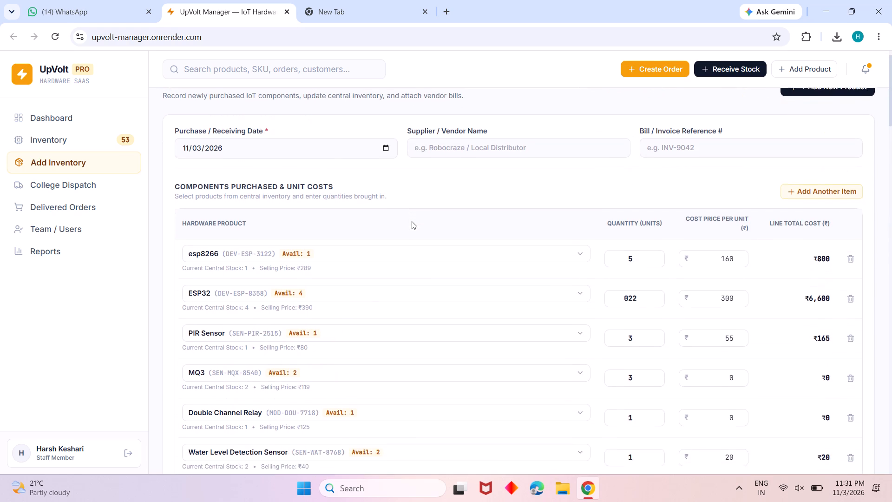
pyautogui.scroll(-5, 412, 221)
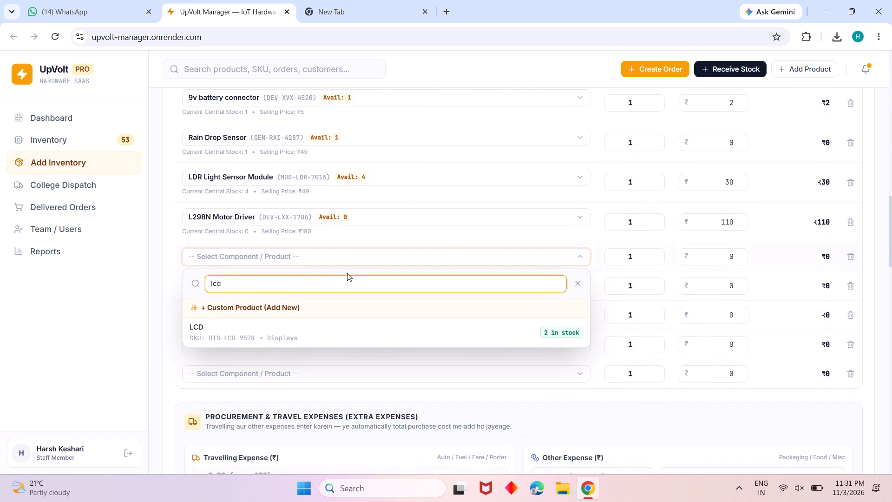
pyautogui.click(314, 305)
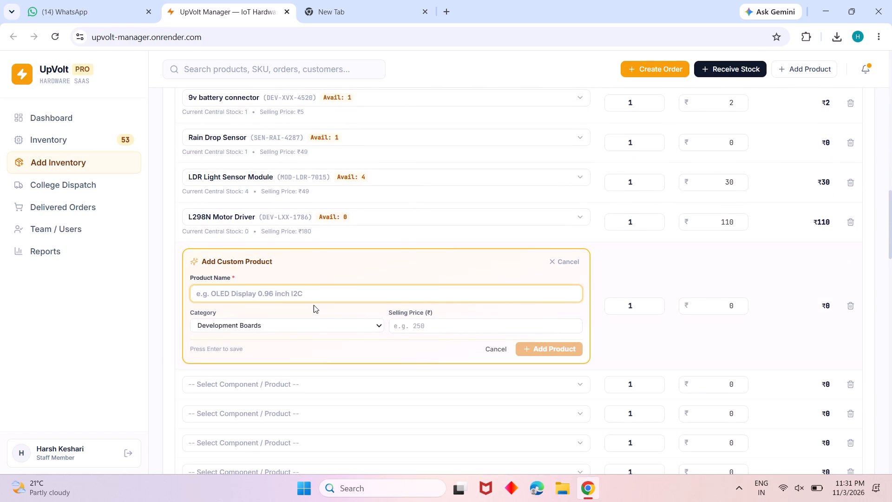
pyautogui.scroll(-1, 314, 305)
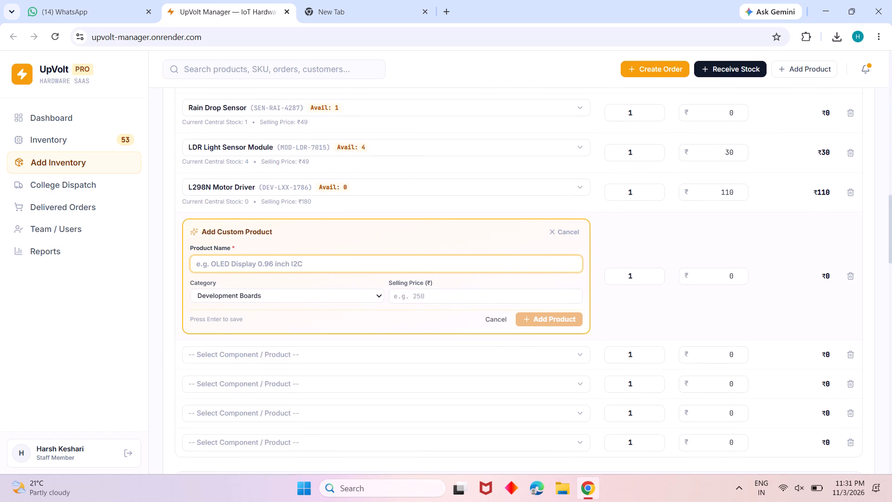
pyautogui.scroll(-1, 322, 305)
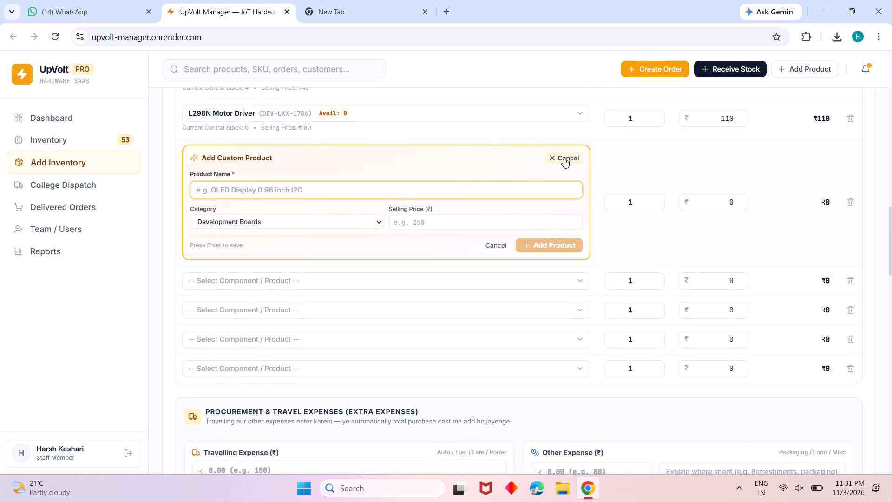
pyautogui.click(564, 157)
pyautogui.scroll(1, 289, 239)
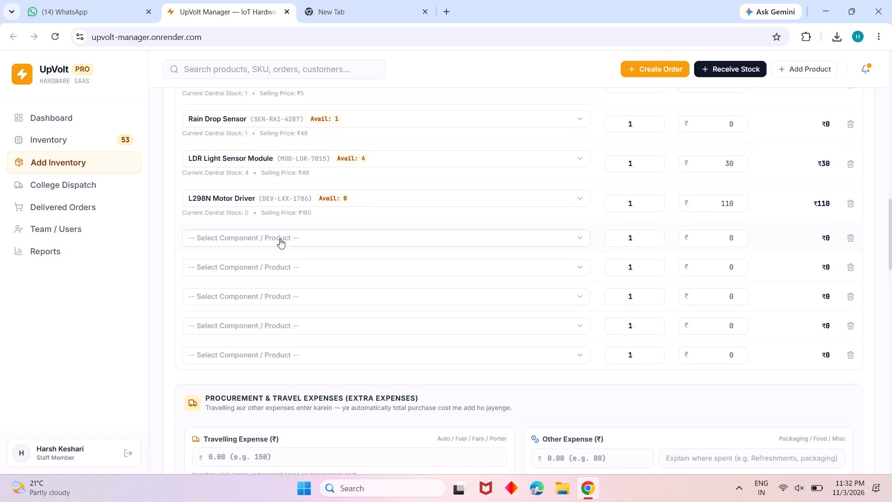
# Select Mini Solar Panel 7cm*7cm as the product in the empty row below L298N Motor Driver.
pyautogui.click(282, 233)
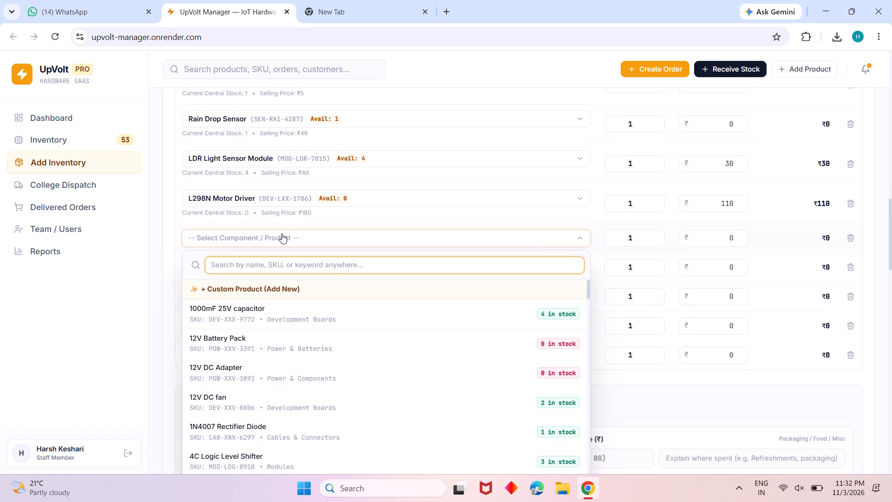
pyautogui.write('moi')
pyautogui.press('BackSpace')
pyautogui.press('BackSpace')
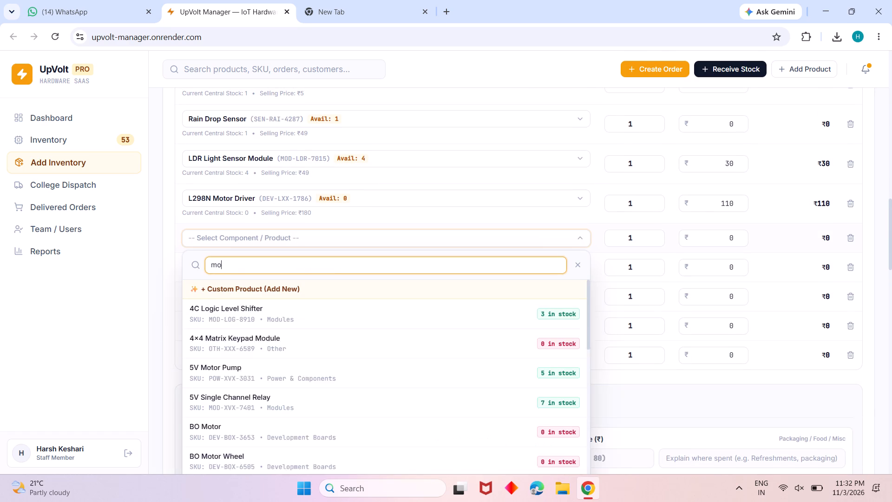
pyautogui.write('ini')
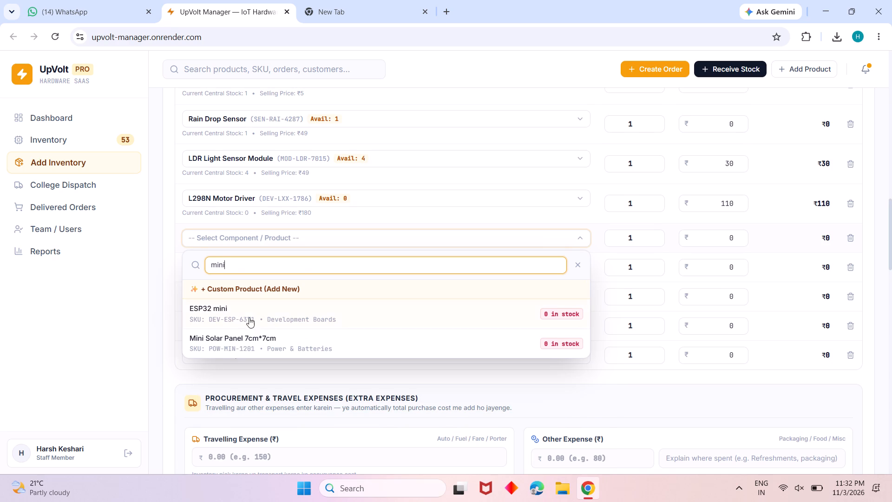
pyautogui.click(219, 349)
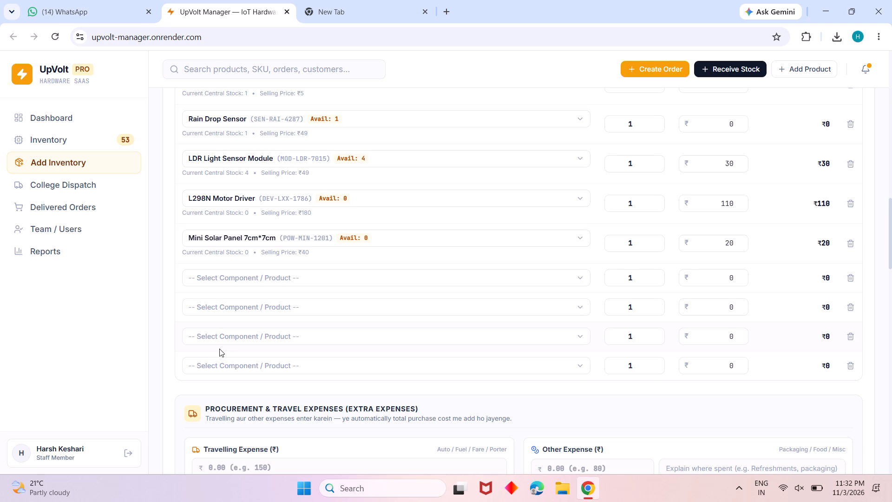
# Search the products for "li" and "ion" in the empty row below Mini Solar Panel 7cm*7cm.
pyautogui.click(298, 275)
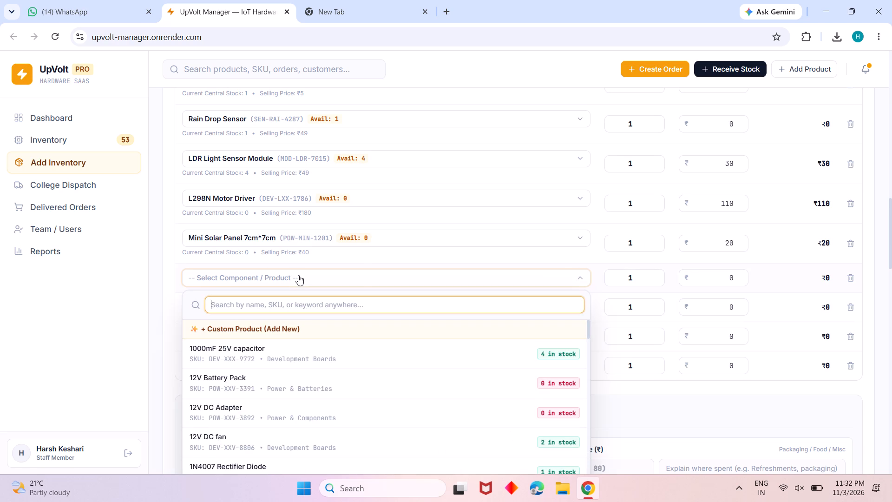
pyautogui.write('li')
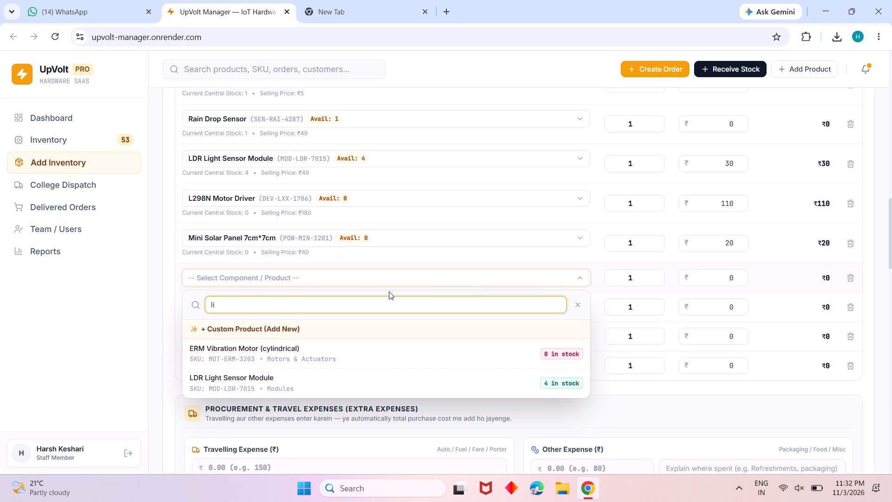
pyautogui.press('BackSpace')
pyautogui.press('BackSpace')
pyautogui.write('ion')
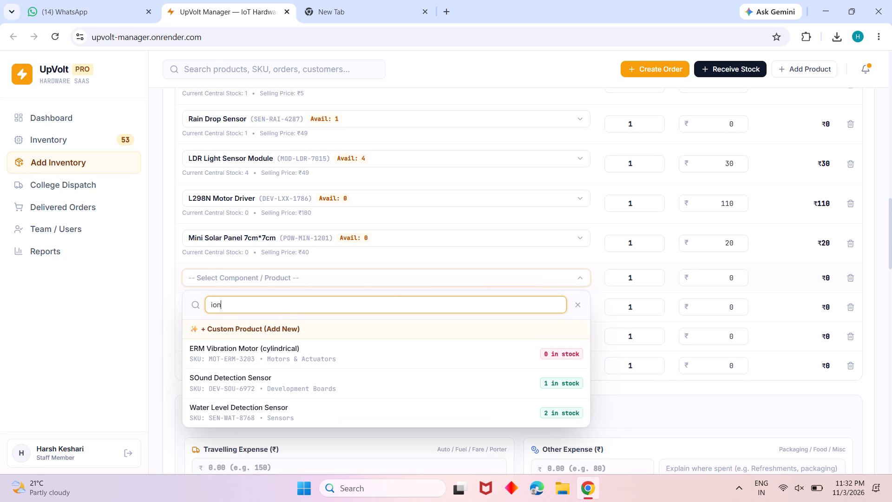
pyautogui.press('space')
pyautogui.hotkey('ctrl', 'BackSpace')
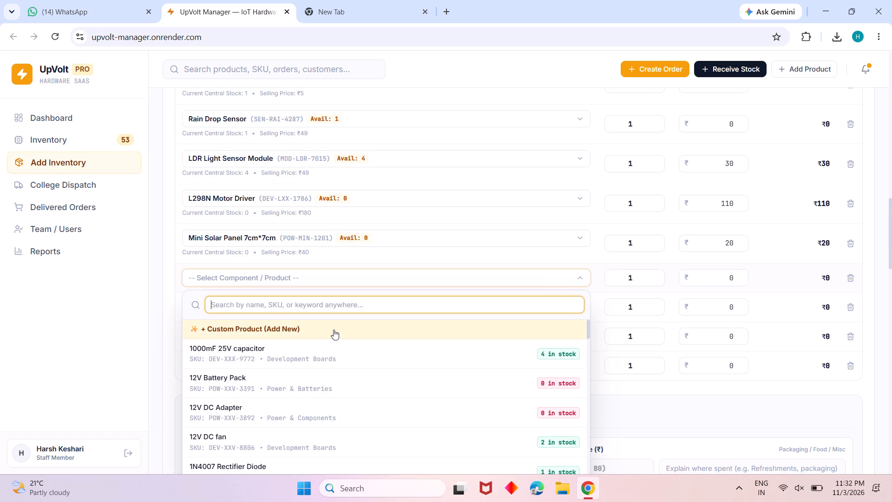
# Start a custom product named "Li ion battery" in the row below Mini Solar Panel 7cm*7cm, ready for its selling price.
pyautogui.click(334, 330)
pyautogui.write('Li Io')
pyautogui.press('BackSpace')
pyautogui.press('BackSpace')
pyautogui.write('ion battery')
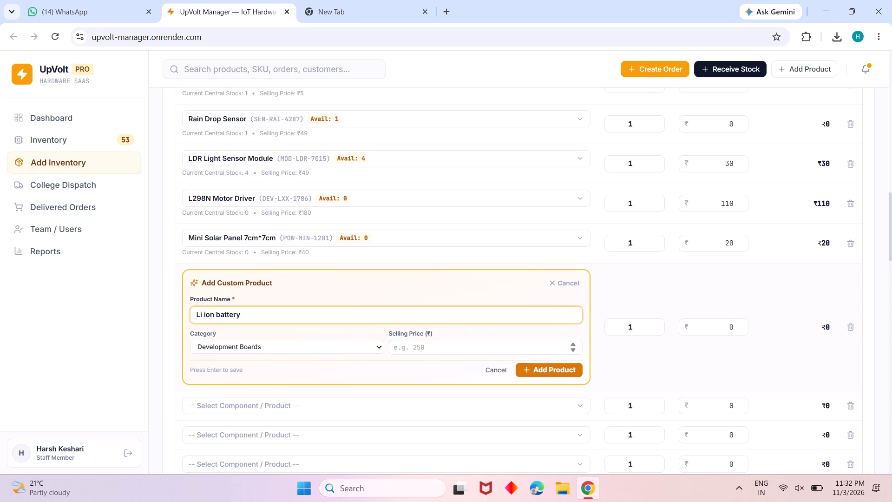
pyautogui.click(460, 342)
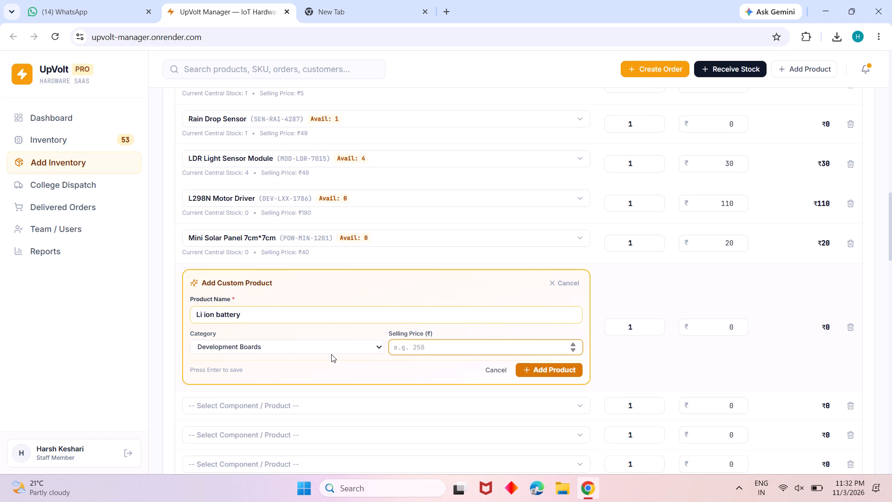
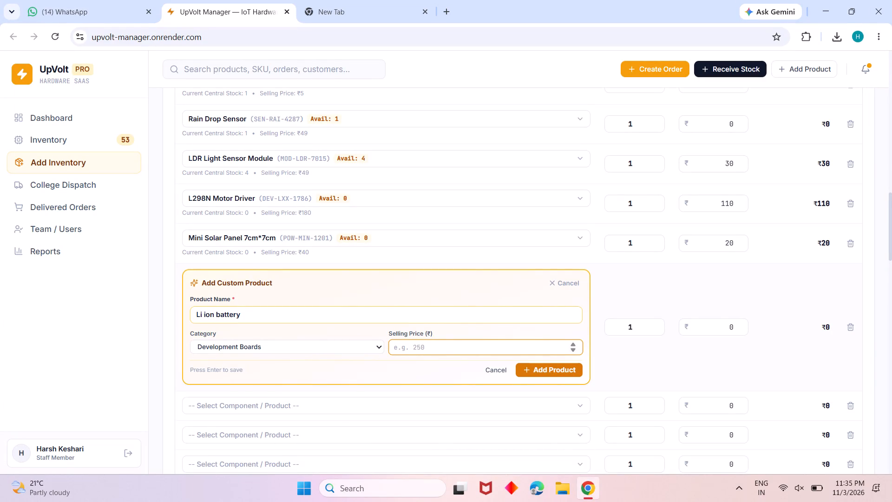
# Add the custom Li ion battery product with selling price 25 and category Power & Batteries.
pyautogui.write('25')
pyautogui.click(308, 343)
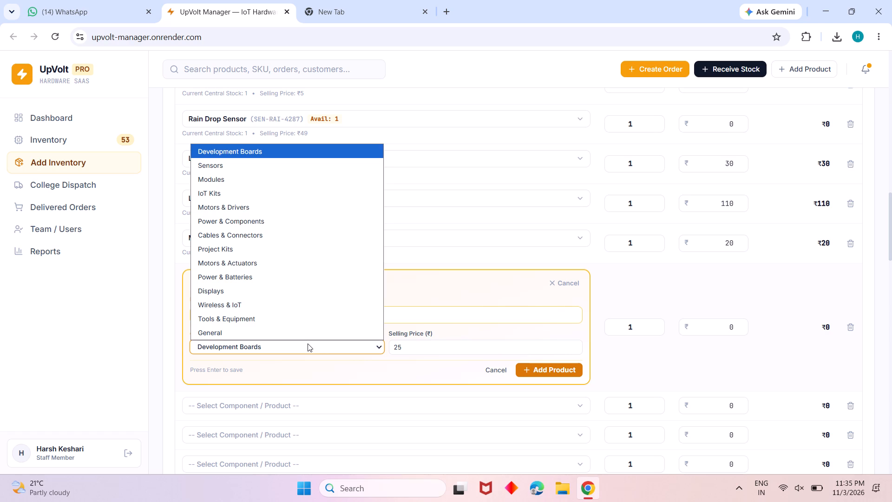
pyautogui.click(348, 369)
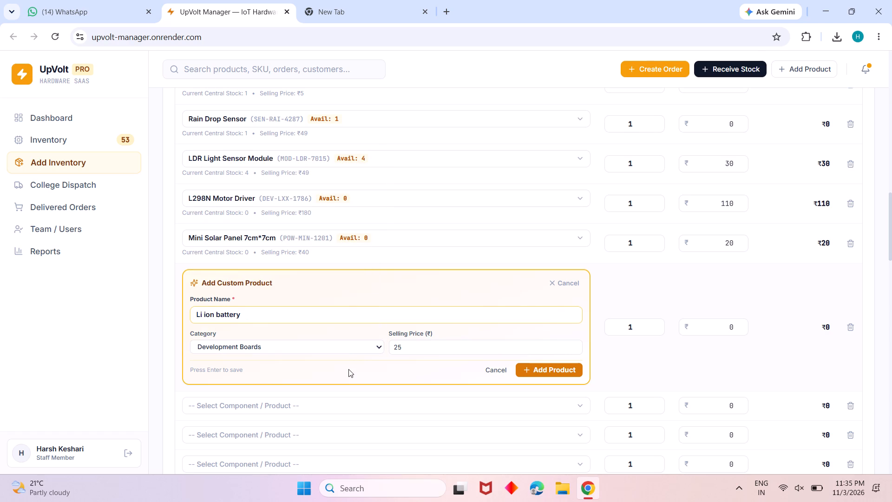
pyautogui.click(343, 348)
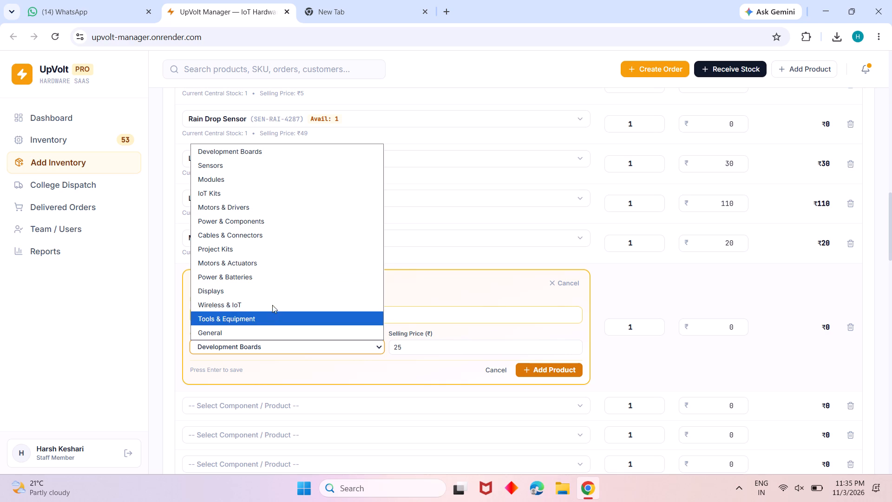
pyautogui.click(272, 278)
pyautogui.click(551, 372)
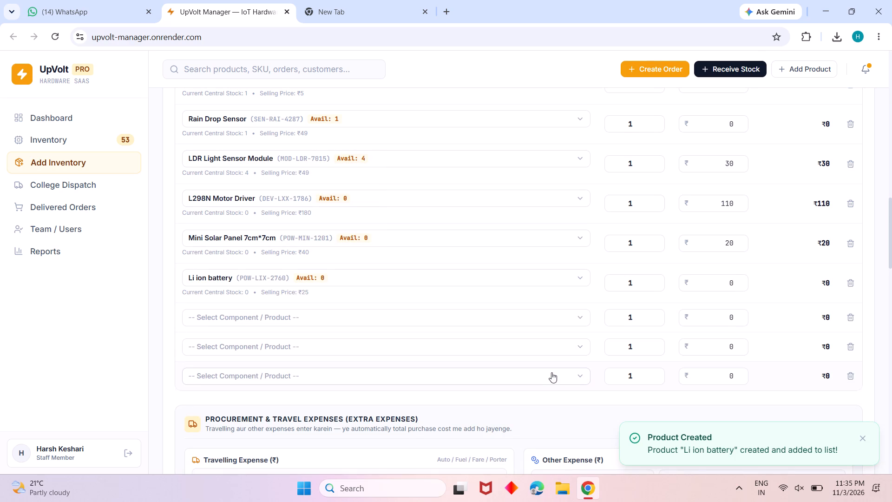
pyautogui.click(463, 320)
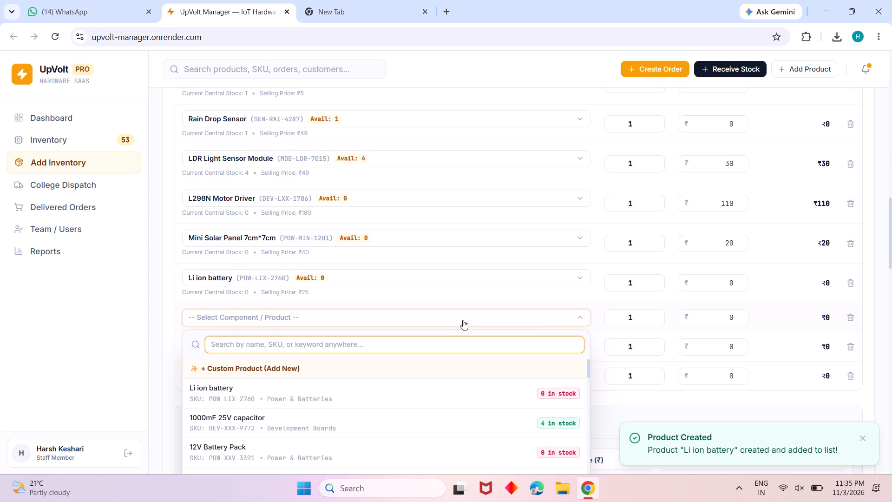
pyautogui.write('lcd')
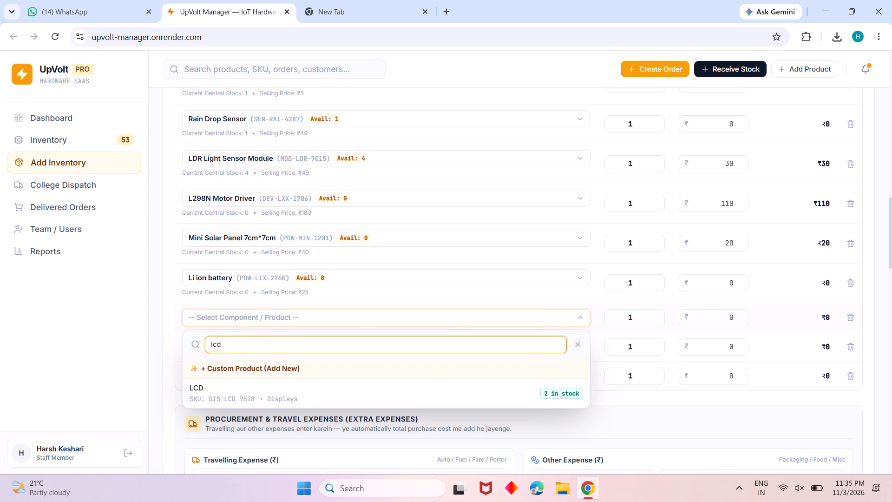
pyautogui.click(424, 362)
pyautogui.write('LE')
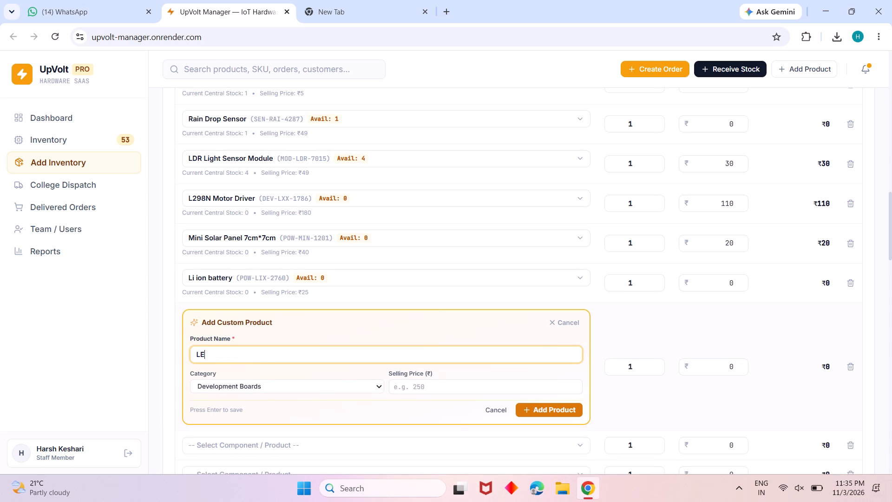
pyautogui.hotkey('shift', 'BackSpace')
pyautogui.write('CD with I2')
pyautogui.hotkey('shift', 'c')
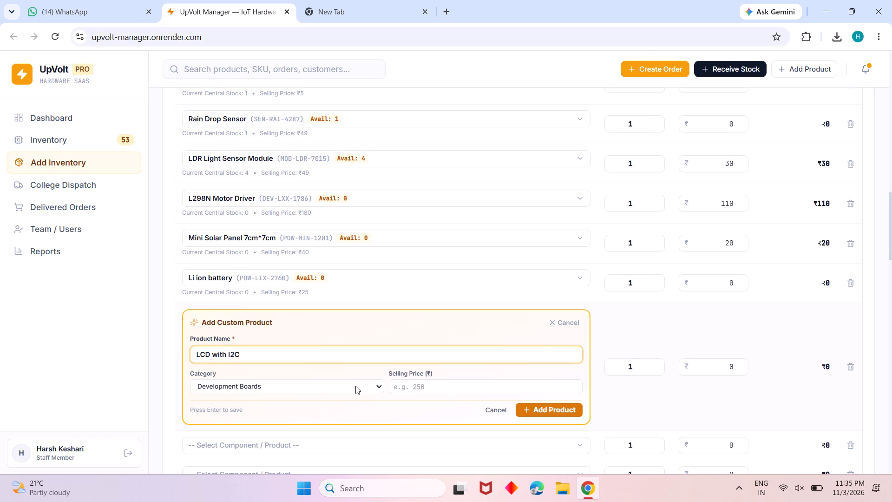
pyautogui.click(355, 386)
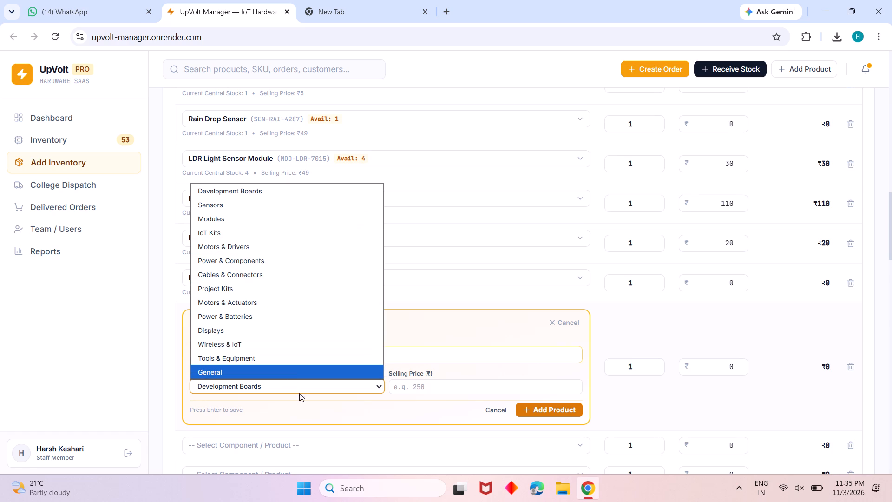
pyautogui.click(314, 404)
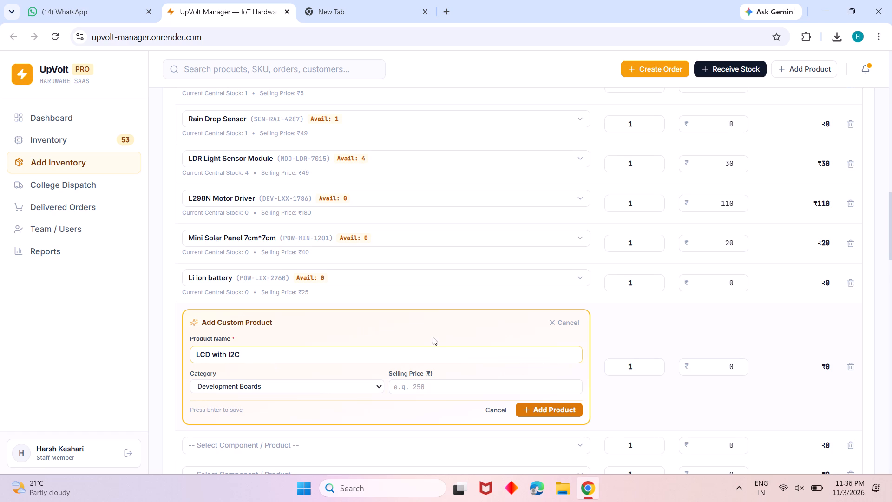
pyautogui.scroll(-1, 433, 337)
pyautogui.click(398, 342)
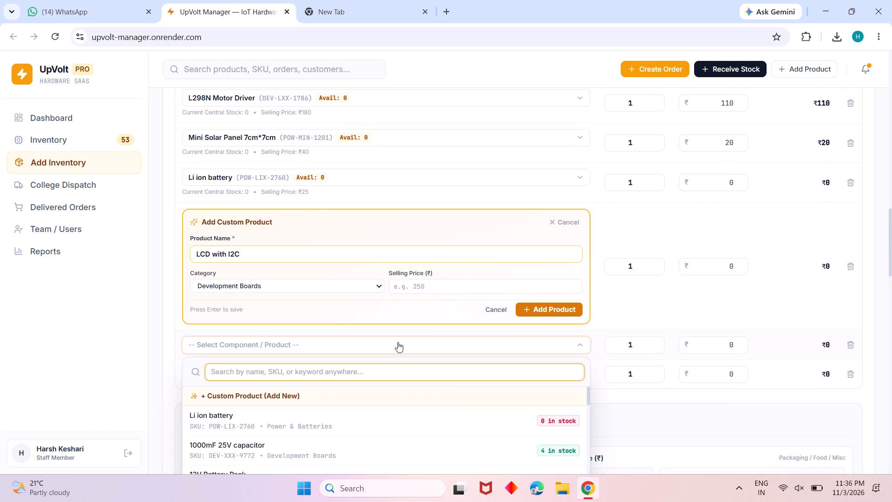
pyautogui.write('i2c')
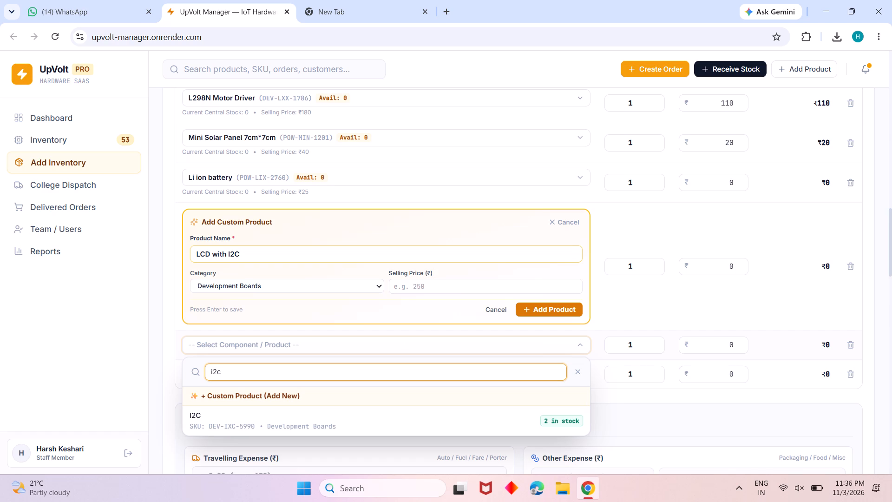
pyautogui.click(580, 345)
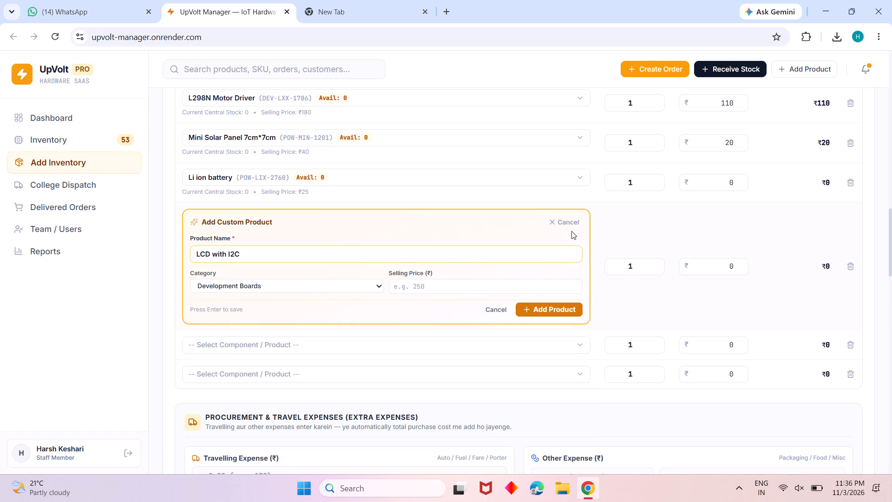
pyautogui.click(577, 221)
# Select LCD and I2C as the products in the two empty rows below Li ion battery.
pyautogui.click(380, 211)
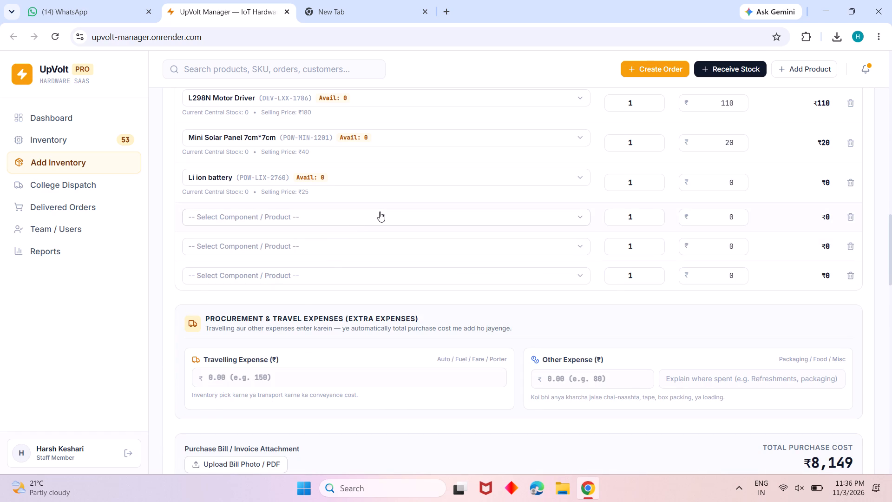
pyautogui.write('lcd')
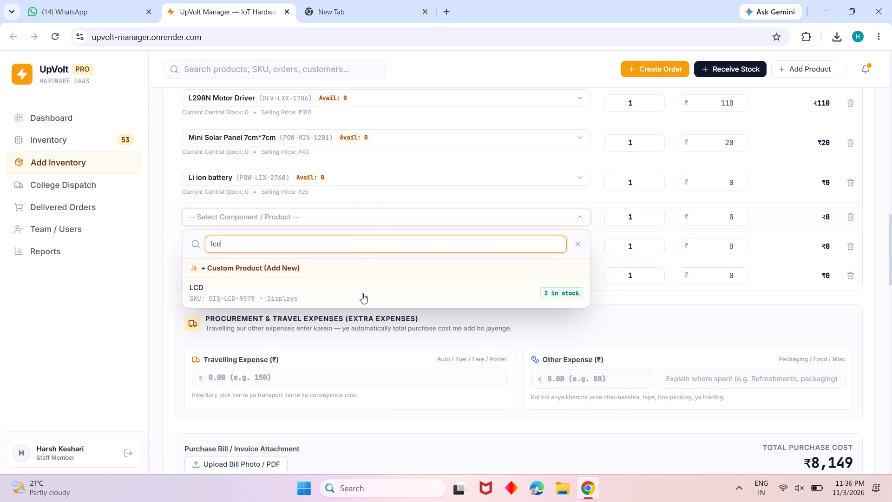
pyautogui.click(362, 293)
pyautogui.click(361, 259)
pyautogui.write('i2c')
pyautogui.press('Return')
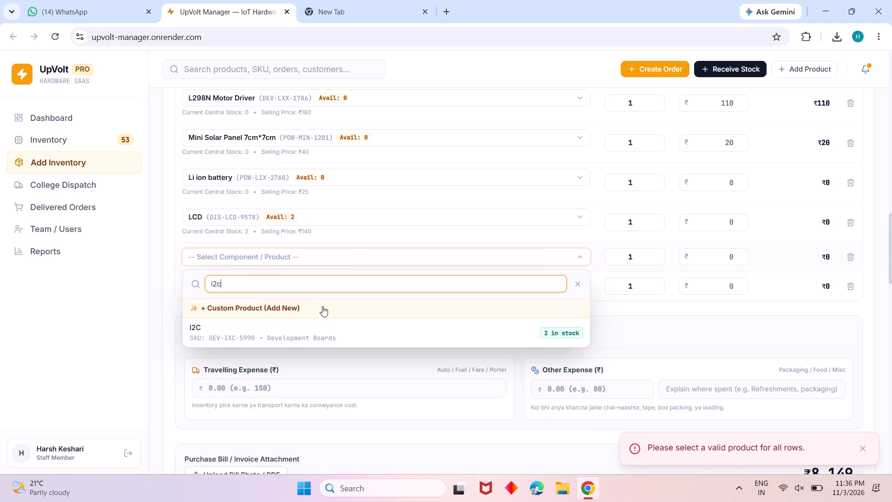
pyautogui.click(314, 329)
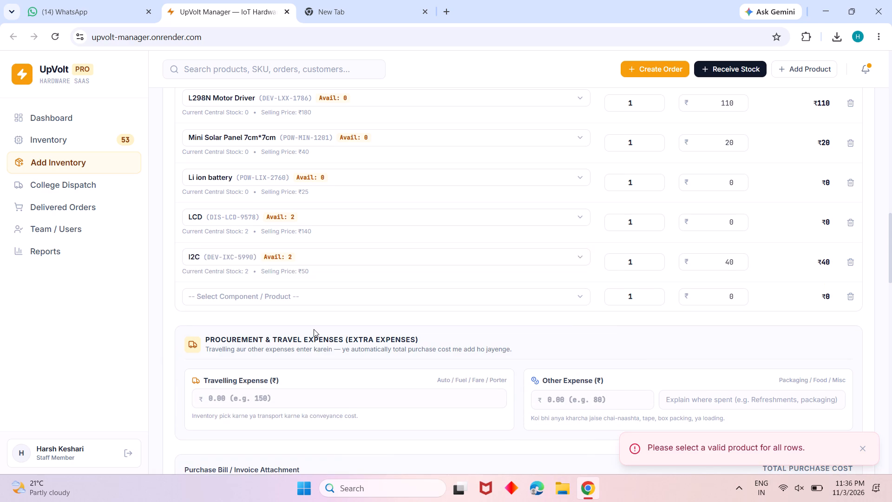
# Find the MQ sensors and select MQ2 for the empty row below I2C.
pyautogui.click(323, 301)
pyautogui.write('mq')
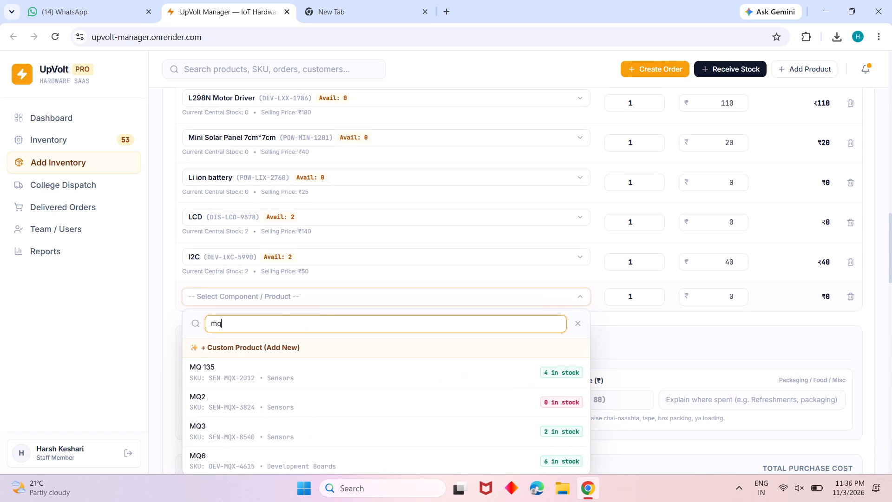
pyautogui.click(289, 399)
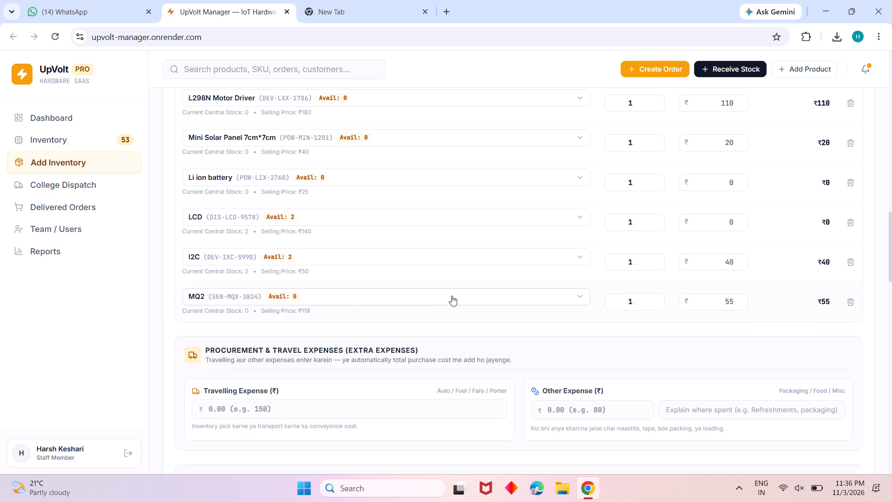
# Add seven more empty item rows to the purchased components list.
pyautogui.scroll(10, 452, 296)
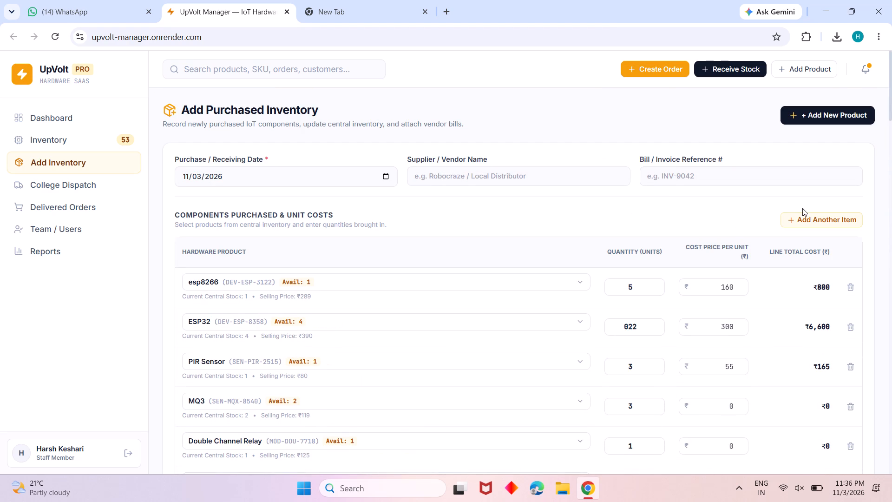
pyautogui.tripleClick(802, 218)
pyautogui.tripleClick(802, 218)
pyautogui.click(802, 218)
# Find the 10k products and select Potentiometer 10kohm for the empty row below MQ2.
pyautogui.scroll(-11, 534, 226)
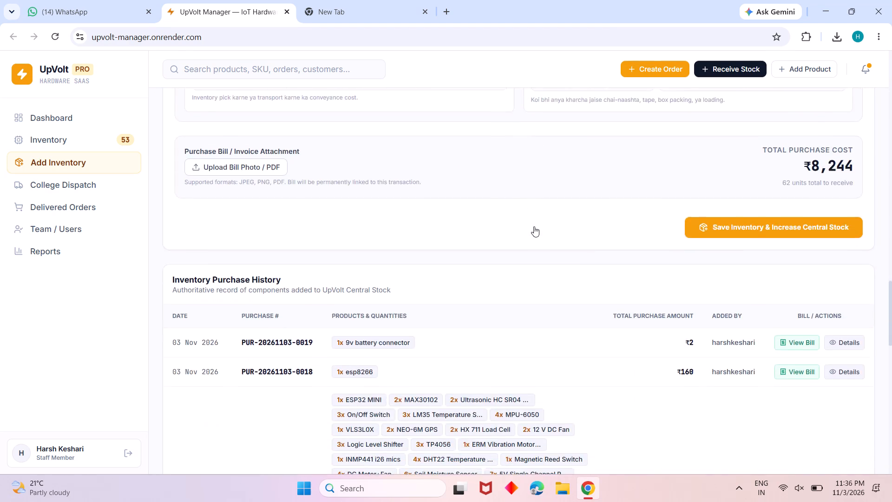
pyautogui.scroll(1, 534, 226)
pyautogui.scroll(-4, 534, 226)
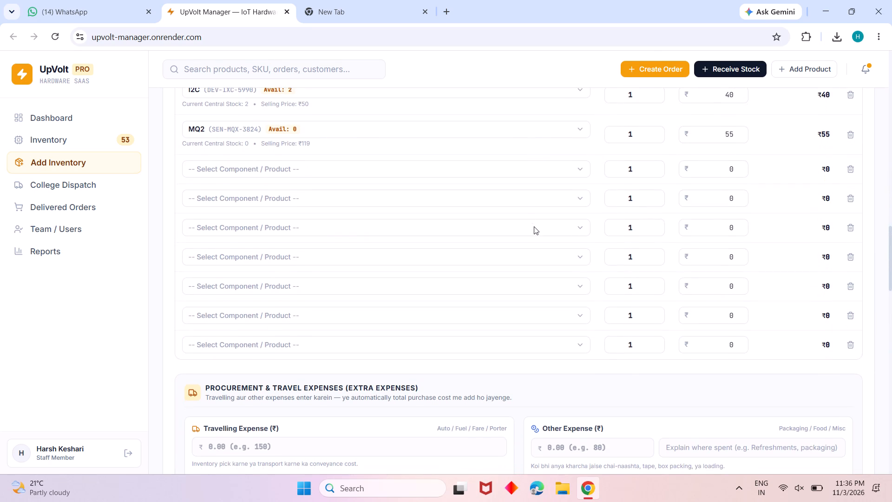
pyautogui.click(514, 161)
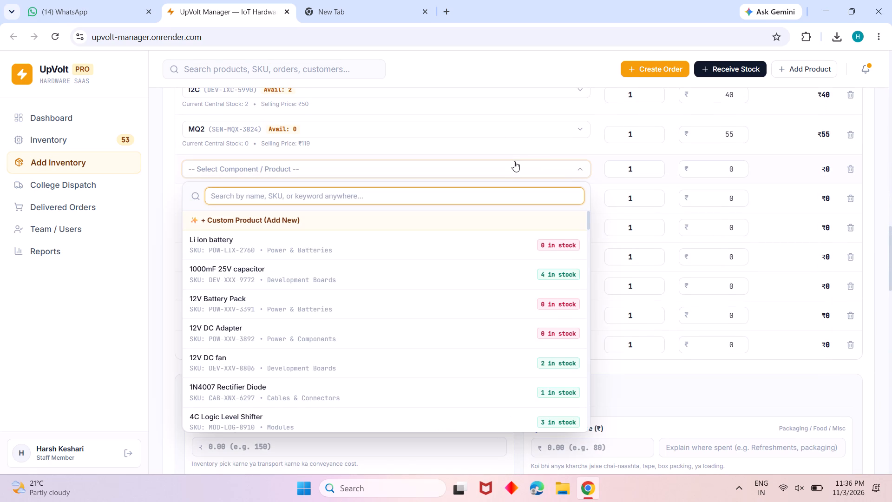
pyautogui.write('10k')
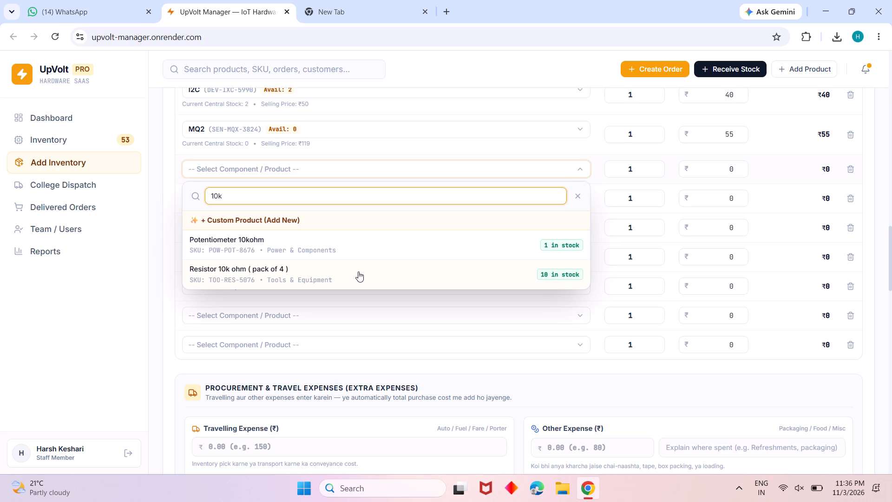
pyautogui.click(367, 243)
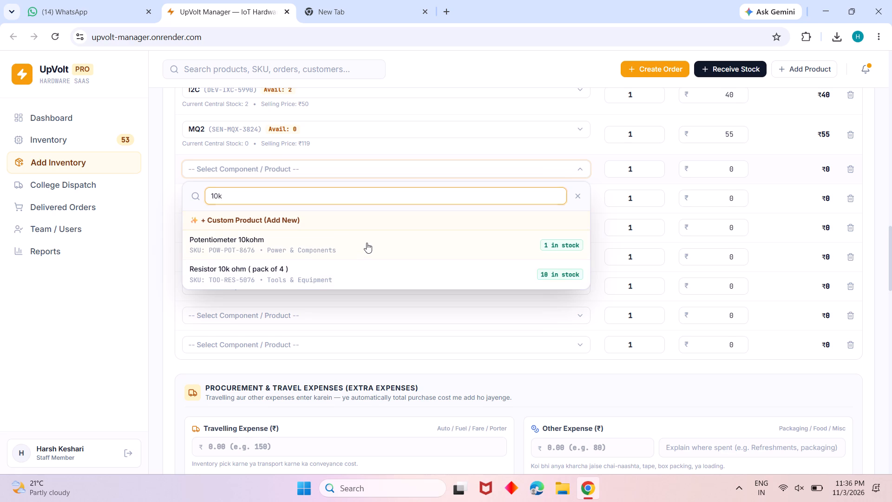
# Select Push Buttons as the product in the empty row below Potentiometer 10kohm.
pyautogui.click(379, 209)
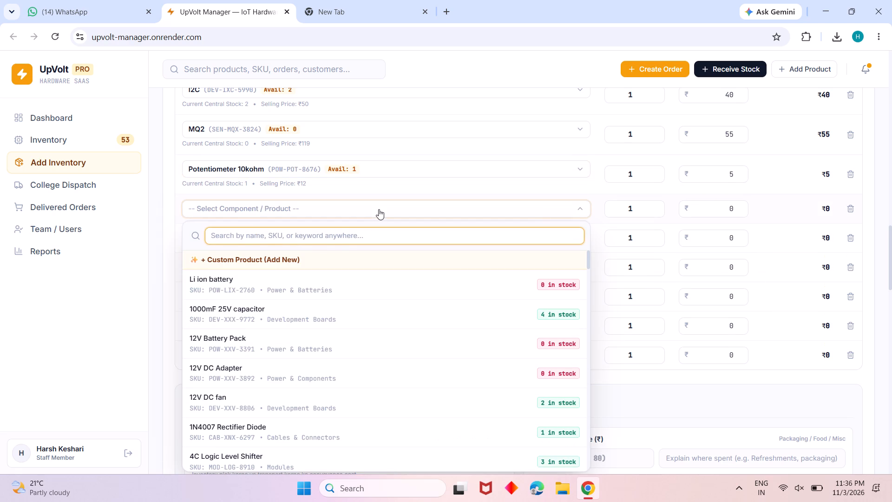
pyautogui.write('push buttojs')
pyautogui.press('BackSpace')
pyautogui.press('BackSpace')
pyautogui.write('ns')
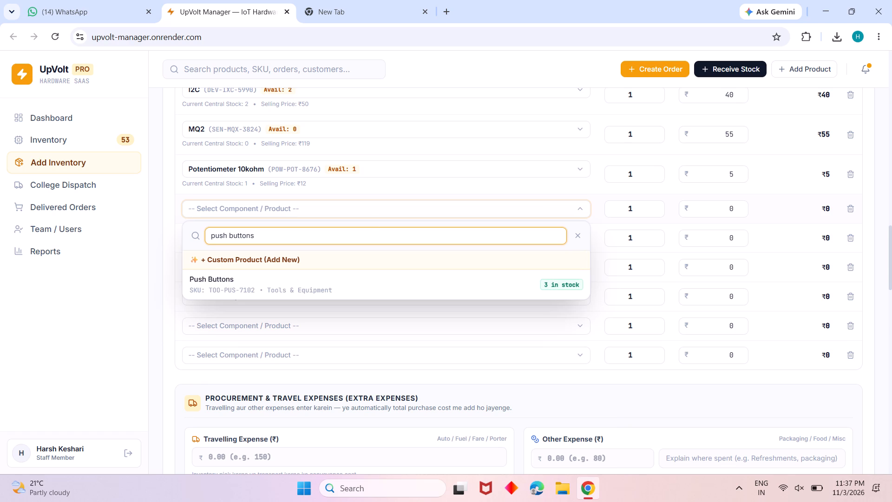
pyautogui.click(350, 282)
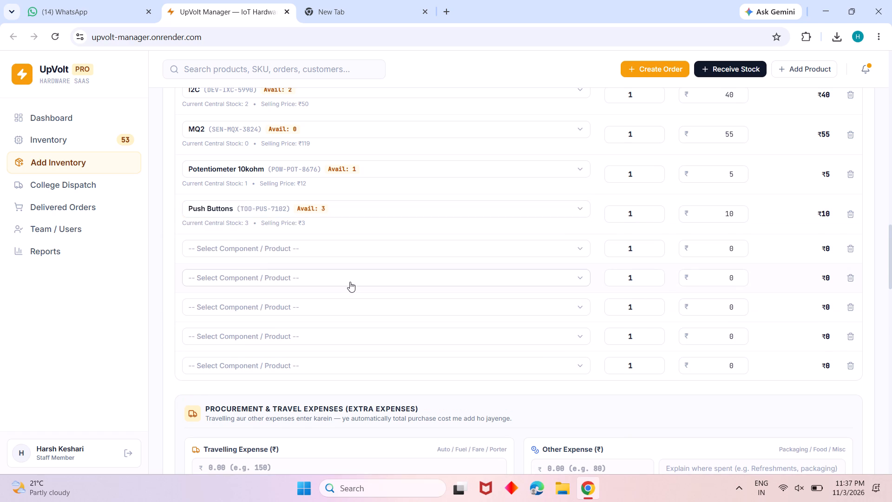
# Select Resistor 220ohm (pack of 4) and Resistor 1k ohm (pack of 4) for the two empty rows below Push Buttons.
pyautogui.click(350, 282)
pyautogui.click(369, 249)
pyautogui.write('resis')
pyautogui.write('tor')
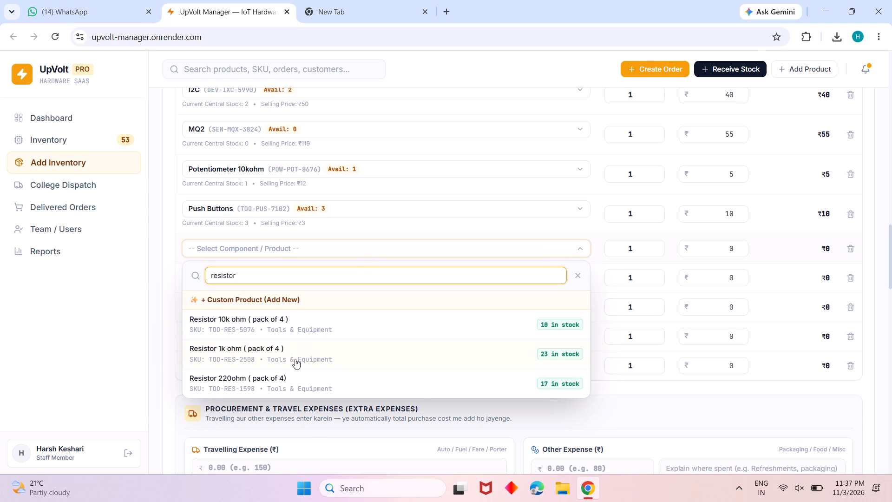
pyautogui.click(289, 381)
pyautogui.click(328, 293)
pyautogui.write('resistor')
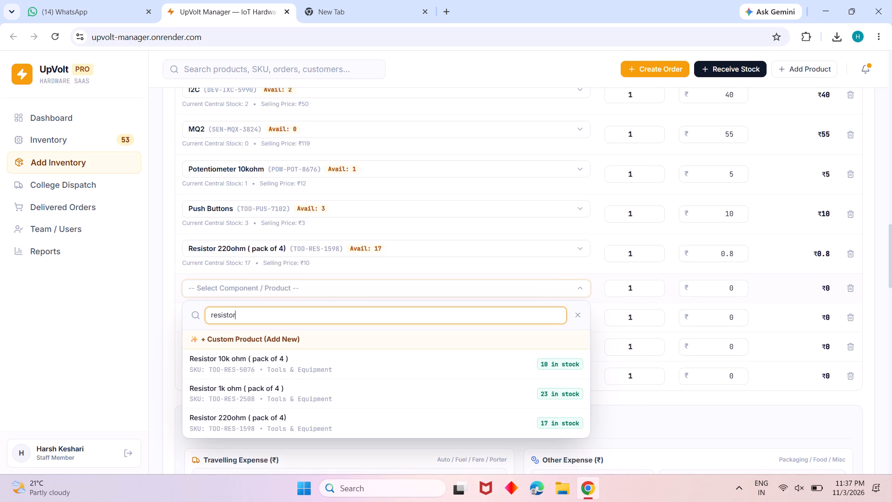
pyautogui.click(267, 383)
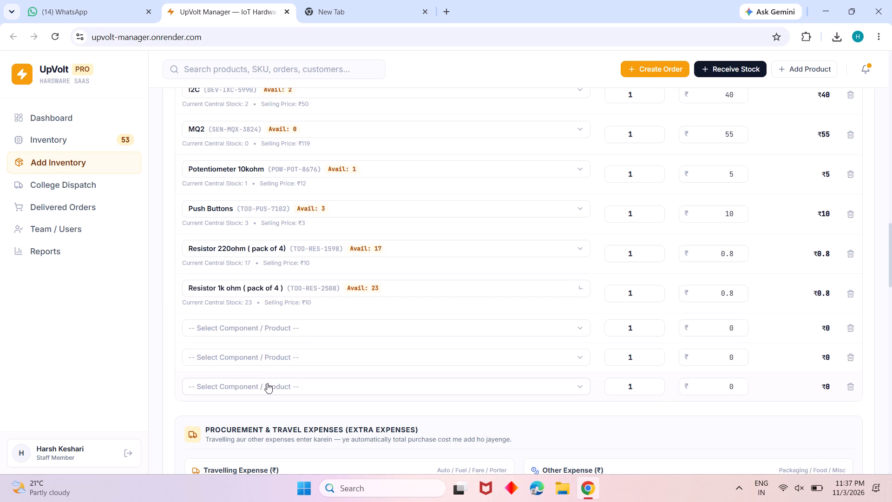
# Find the resistor products and select Resistor 10k ohm (pack of 4) for the empty row below Resistor 1k ohm.
pyautogui.click(308, 325)
pyautogui.press('r')
pyautogui.write('si')
pyautogui.press('BackSpace')
pyautogui.press('BackSpace')
pyautogui.write('resistor')
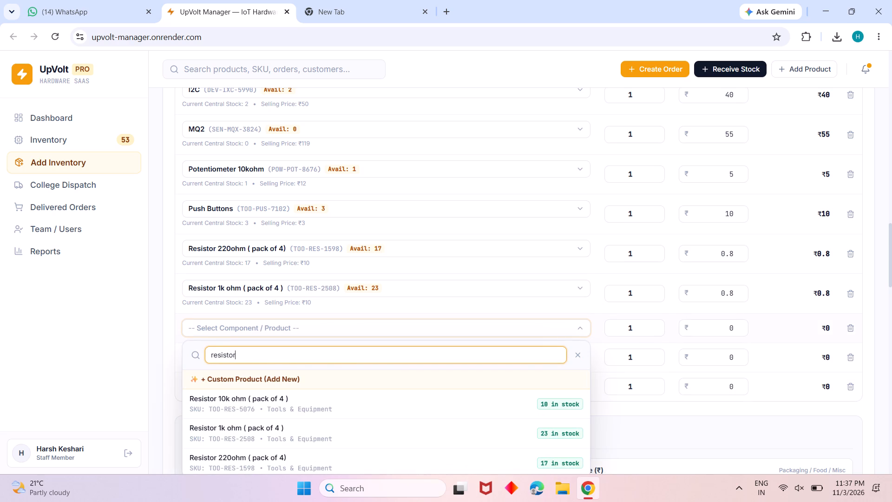
pyautogui.click(282, 390)
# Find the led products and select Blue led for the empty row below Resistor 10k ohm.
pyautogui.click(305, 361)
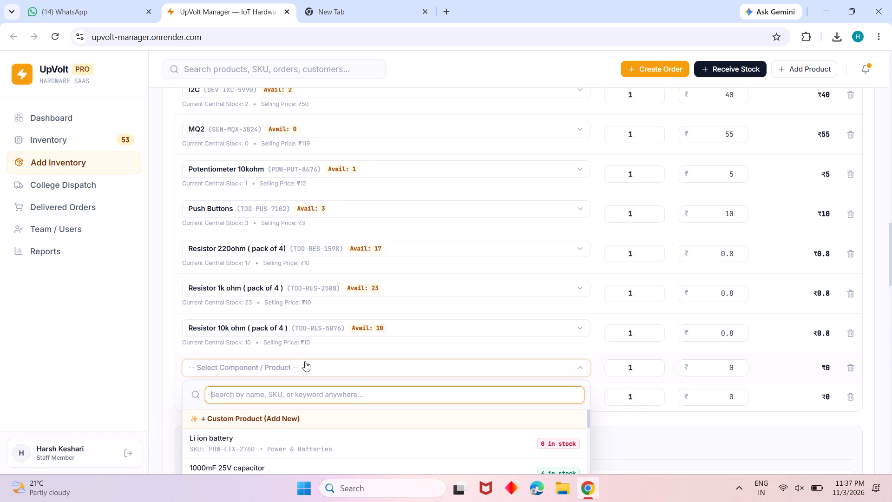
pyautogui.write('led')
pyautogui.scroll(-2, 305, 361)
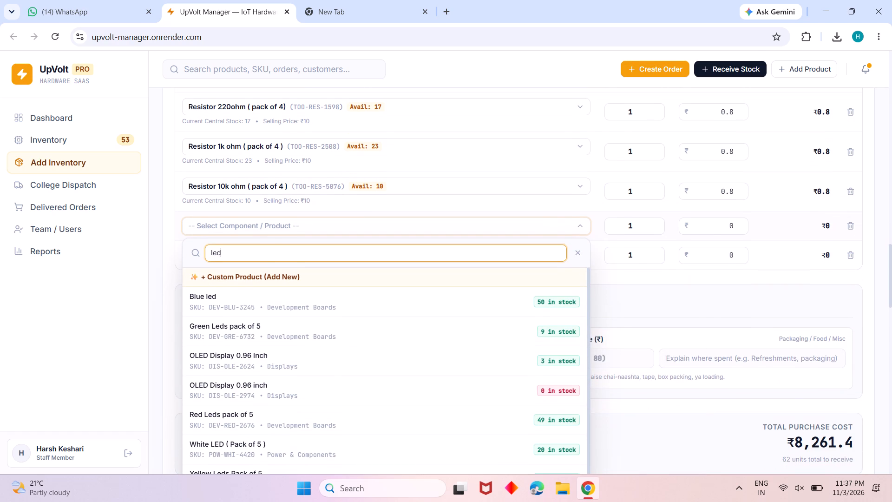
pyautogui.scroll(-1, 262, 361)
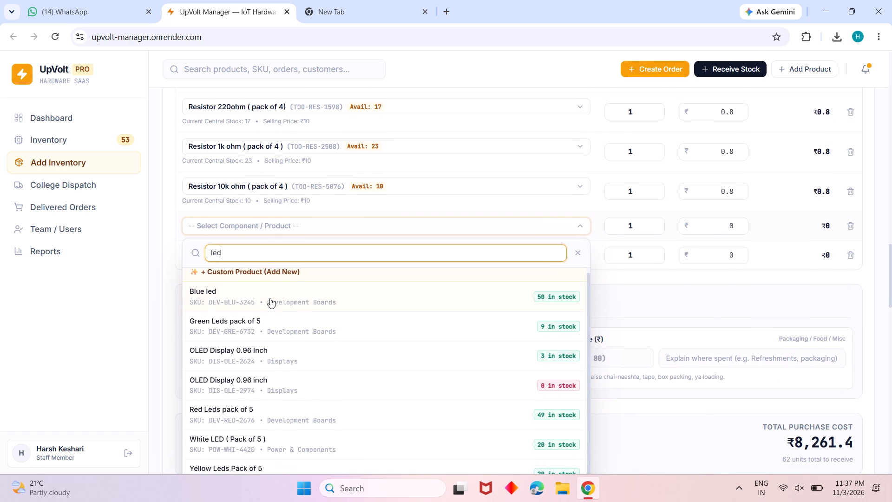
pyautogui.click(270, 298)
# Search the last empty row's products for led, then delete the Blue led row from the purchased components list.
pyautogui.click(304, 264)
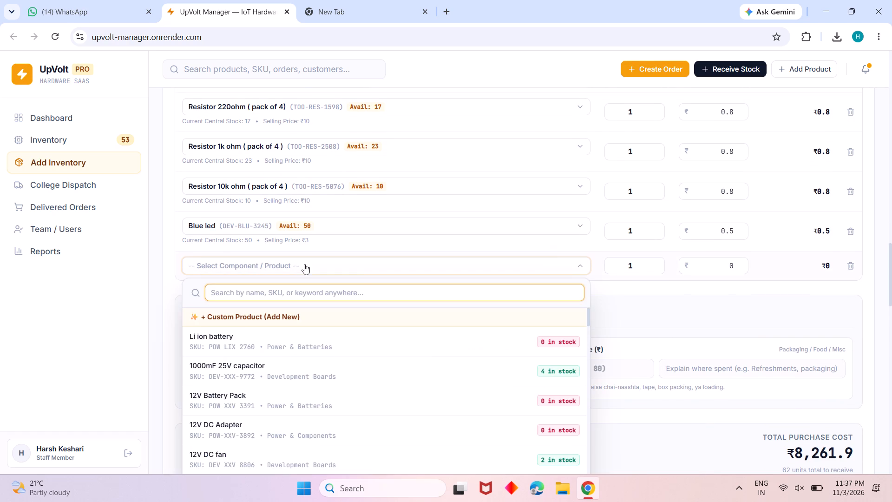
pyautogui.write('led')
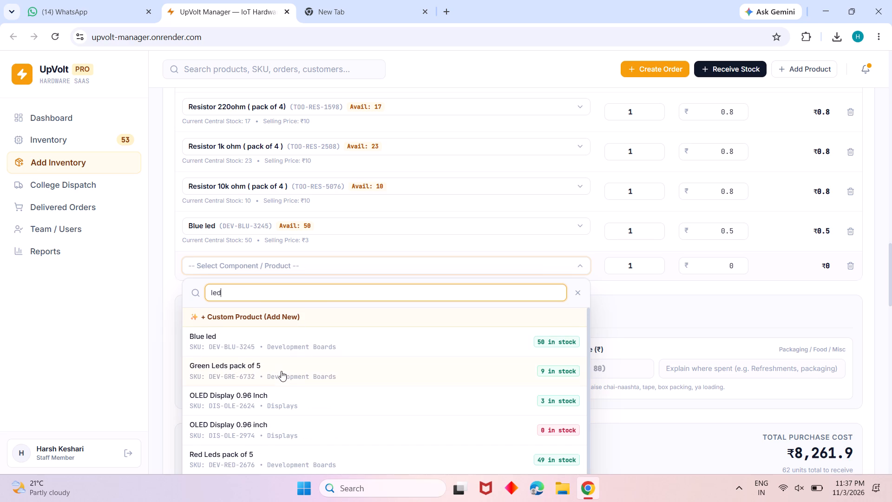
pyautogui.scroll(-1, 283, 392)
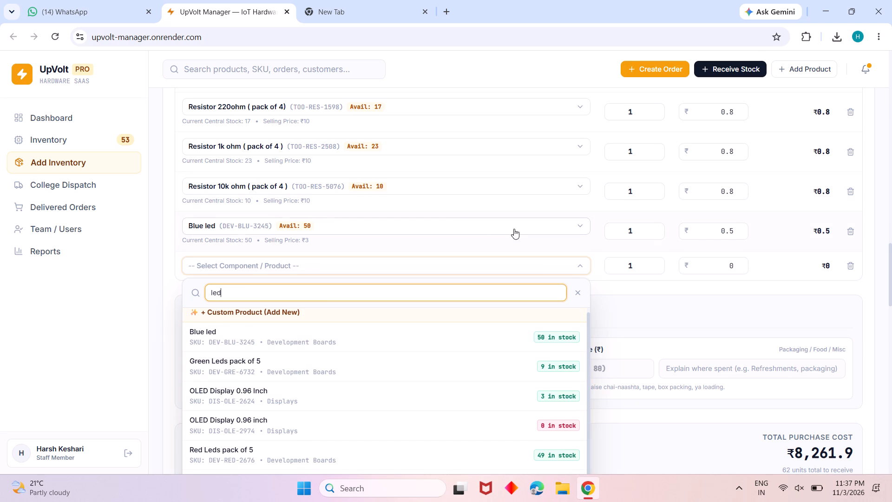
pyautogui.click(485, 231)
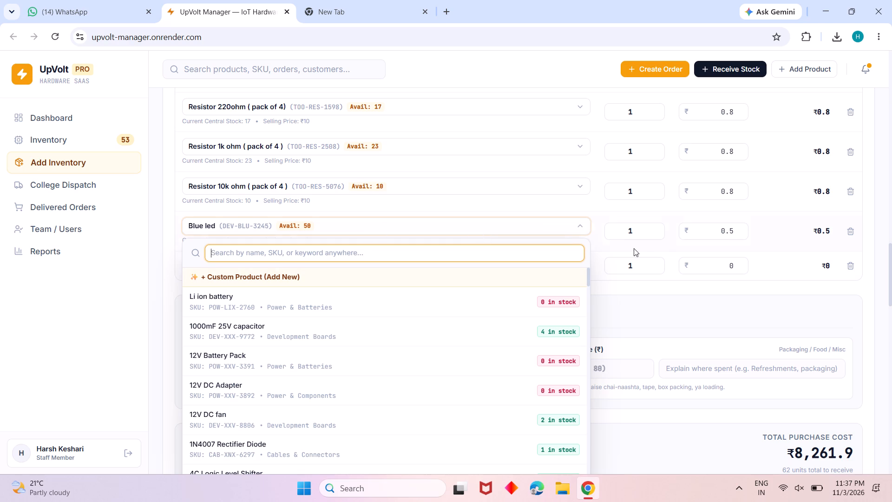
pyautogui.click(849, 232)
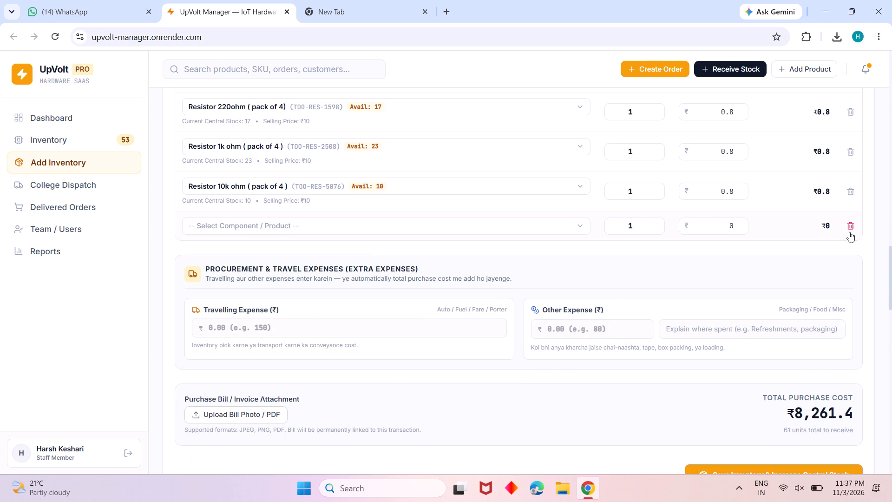
# Find the led products and select Red Leds pack of 5 for the empty row below Resistor 10k ohm.
pyautogui.click(551, 233)
pyautogui.write('lde')
pyautogui.press('BackSpace')
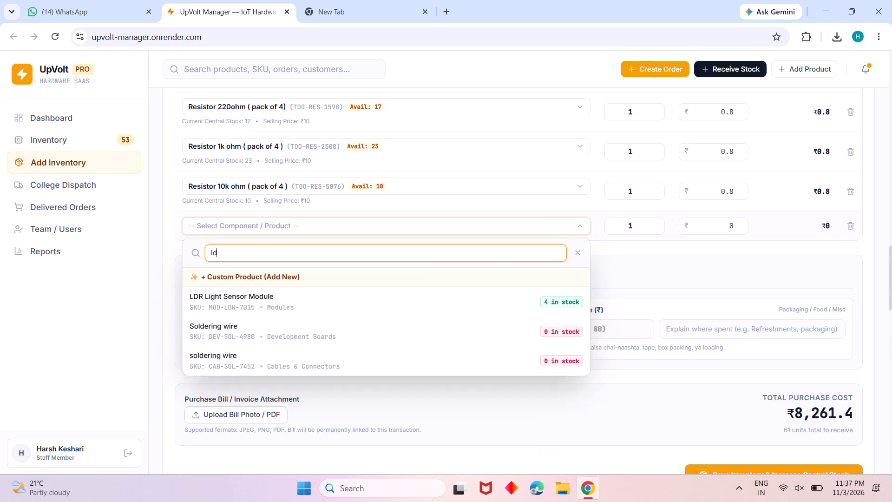
pyautogui.press('e')
pyautogui.press('BackSpace')
pyautogui.press('e')
pyautogui.press('BackSpace')
pyautogui.press('BackSpace')
pyautogui.write('ed')
pyautogui.scroll(-1, 551, 233)
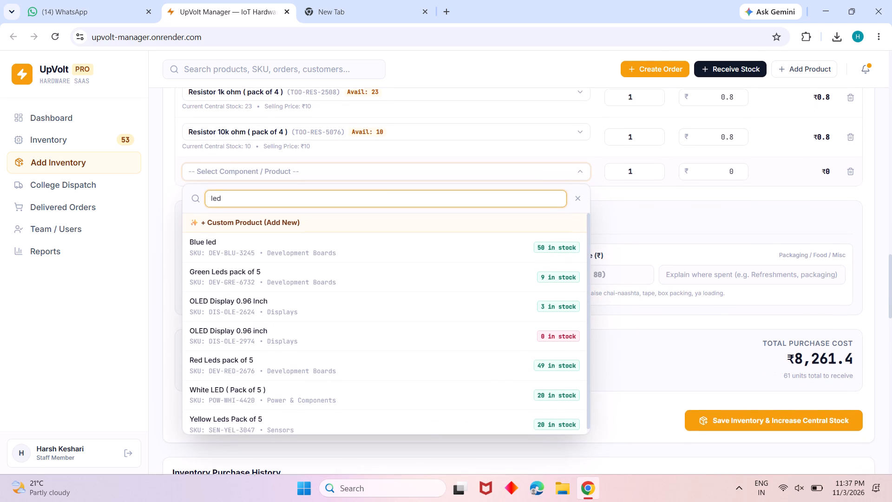
pyautogui.scroll(-1, 551, 233)
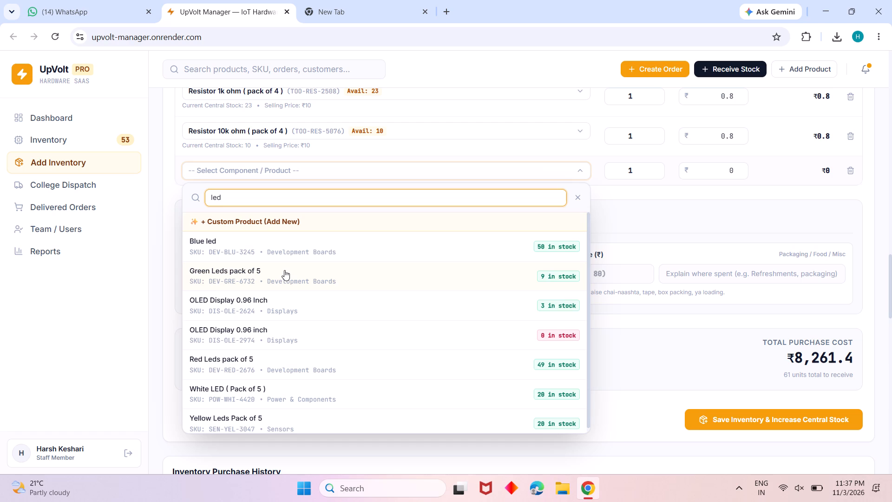
pyautogui.click(259, 363)
# Add six more empty item rows to the purchased components list.
pyautogui.scroll(1, 556, 132)
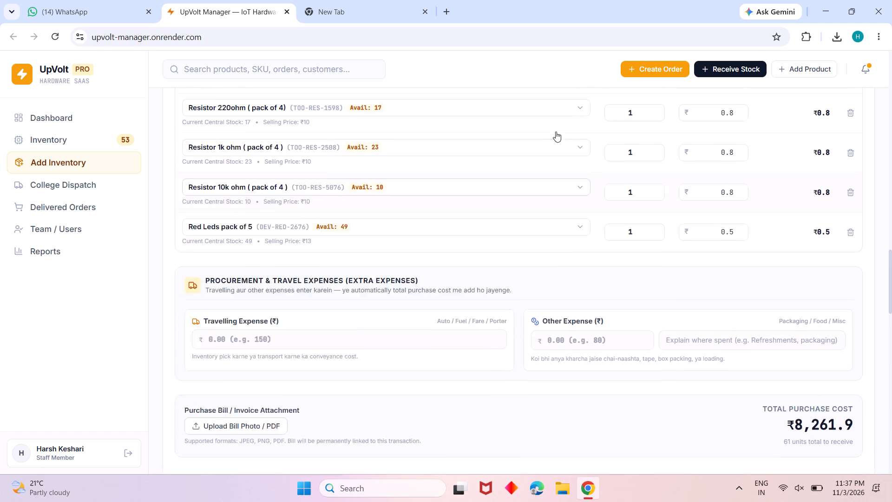
pyautogui.scroll(1, 556, 132)
pyautogui.scroll(12, 795, 126)
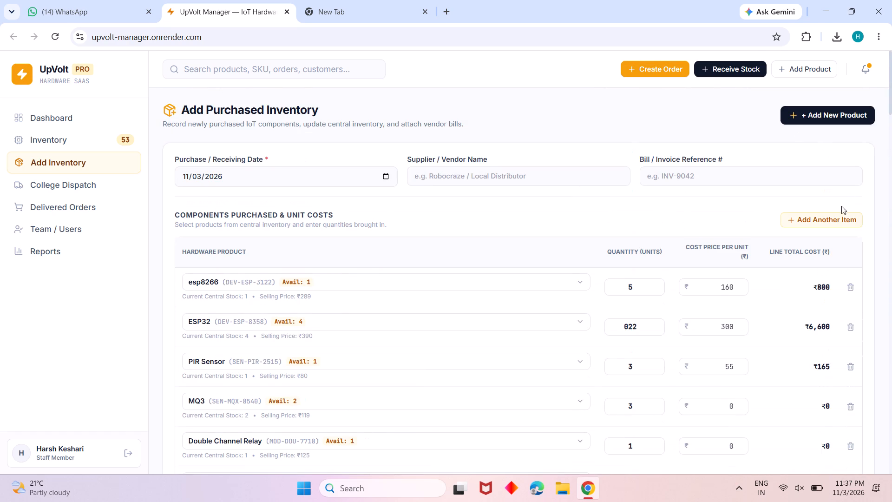
pyautogui.tripleClick(831, 216)
pyautogui.tripleClick(831, 216)
# Find the led products and select Green Leds pack of 5 for the empty row below Red Leds.
pyautogui.scroll(-3, 583, 177)
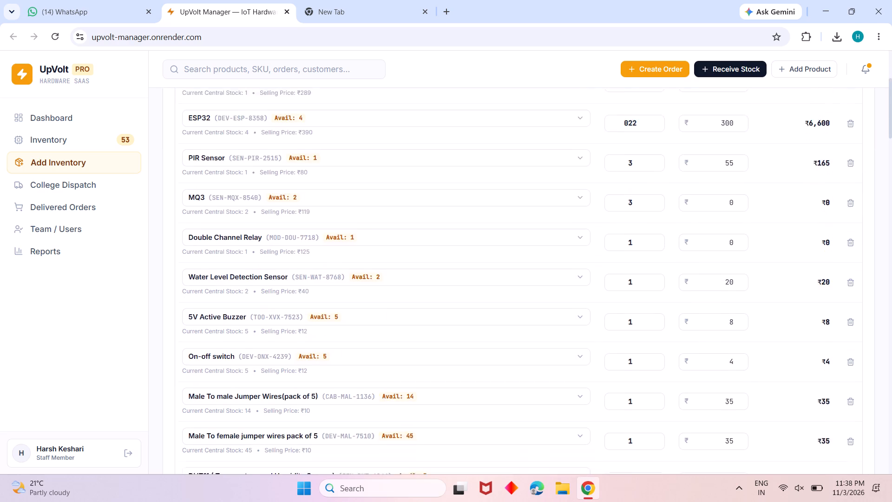
pyautogui.scroll(-7, 583, 177)
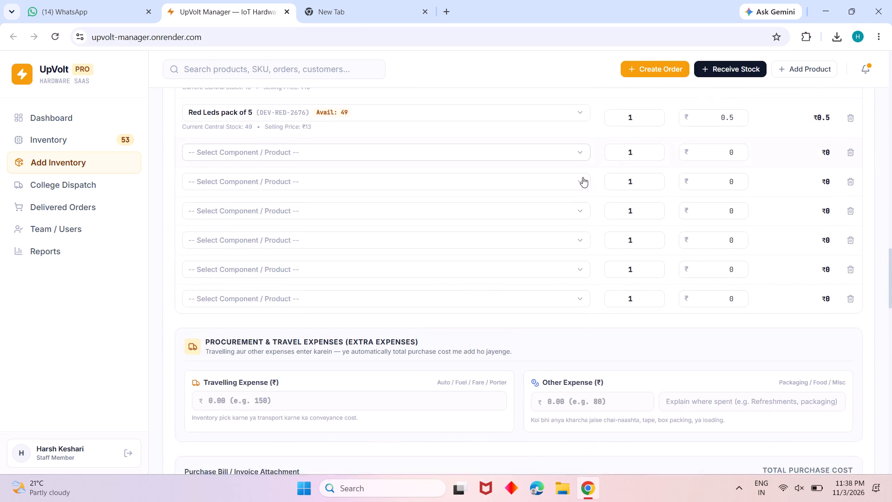
pyautogui.scroll(-2, 583, 177)
pyautogui.scroll(4, 583, 177)
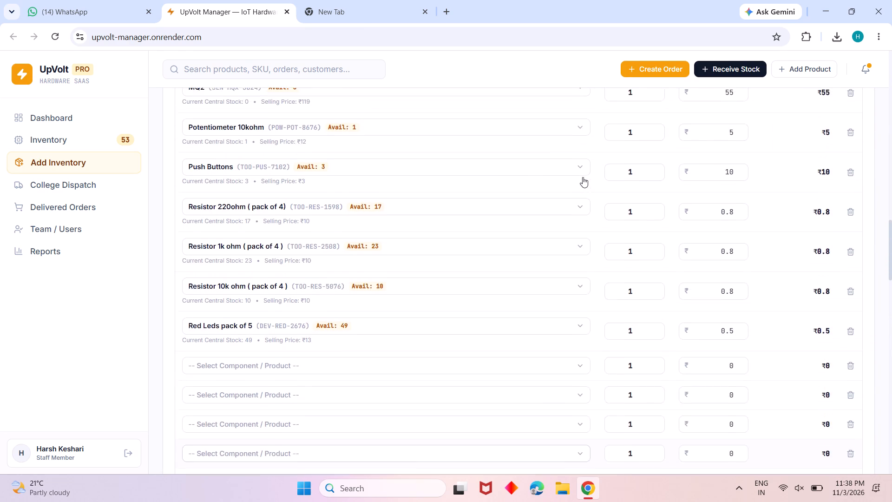
pyautogui.scroll(-1, 583, 177)
pyautogui.click(448, 232)
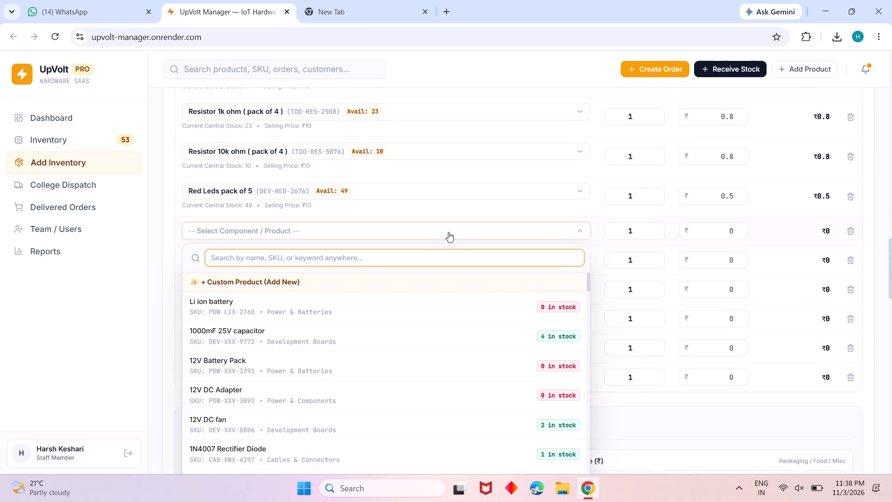
pyautogui.write('led')
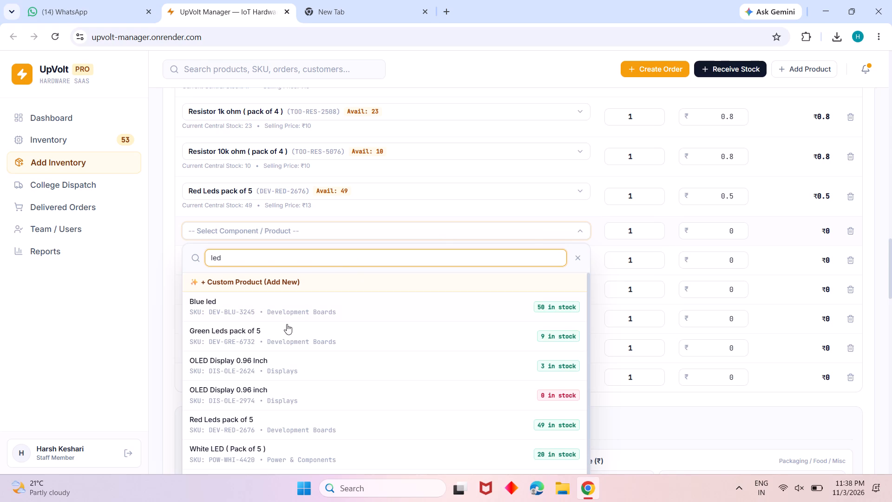
pyautogui.click(274, 336)
# Find the led products and select Yellow Leds Pack of 5 for the empty row below Green Leds.
pyautogui.click(303, 271)
pyautogui.write('led')
pyautogui.scroll(-1, 277, 376)
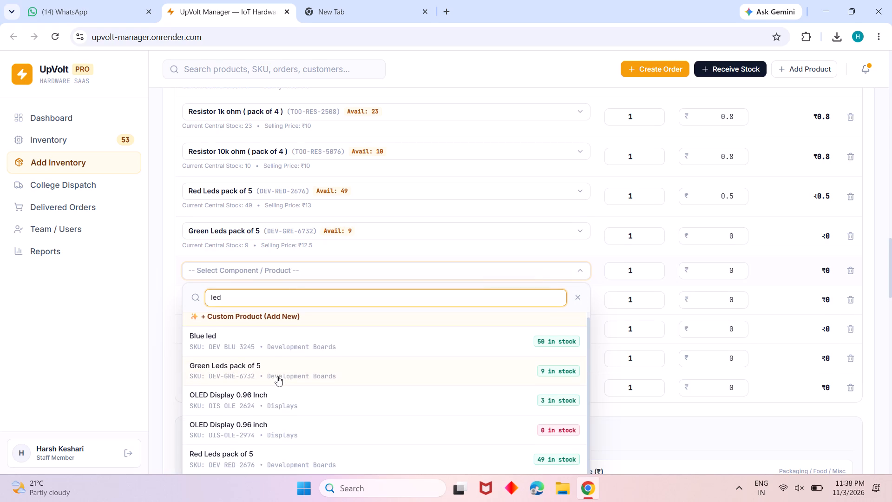
pyautogui.scroll(-1, 277, 376)
pyautogui.scroll(-1, 271, 417)
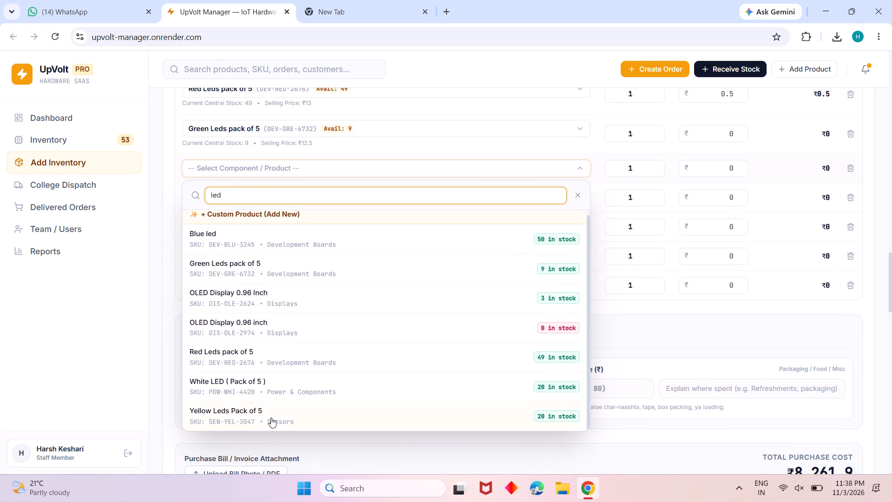
pyautogui.click(271, 417)
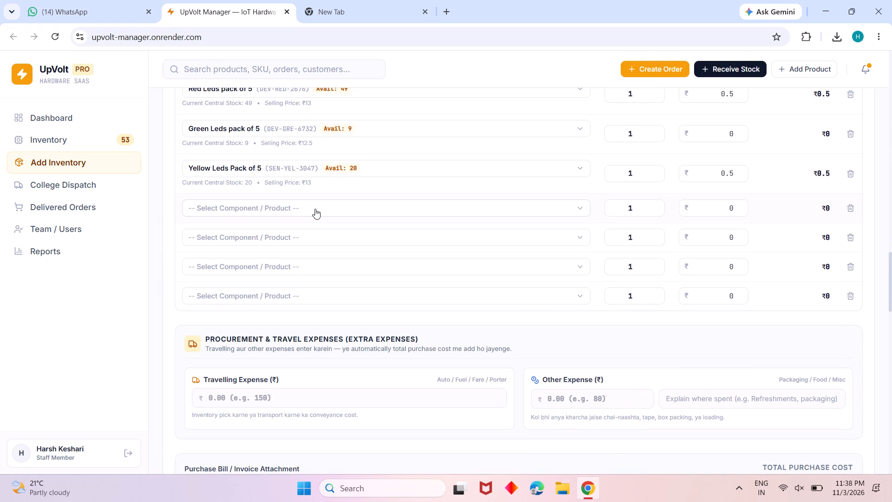
# Find the dht products and select DHT22 Temperature and Humidity Sensor for the empty row below Yellow Leds.
pyautogui.click(315, 209)
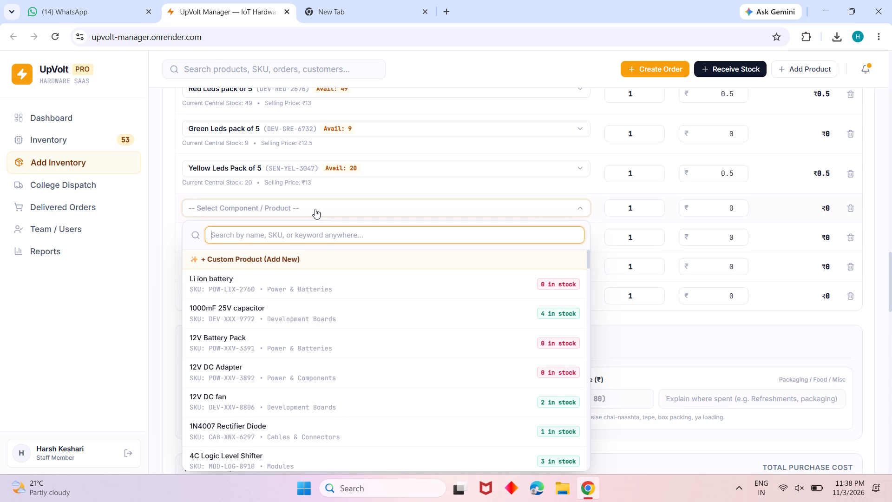
pyautogui.write('ad')
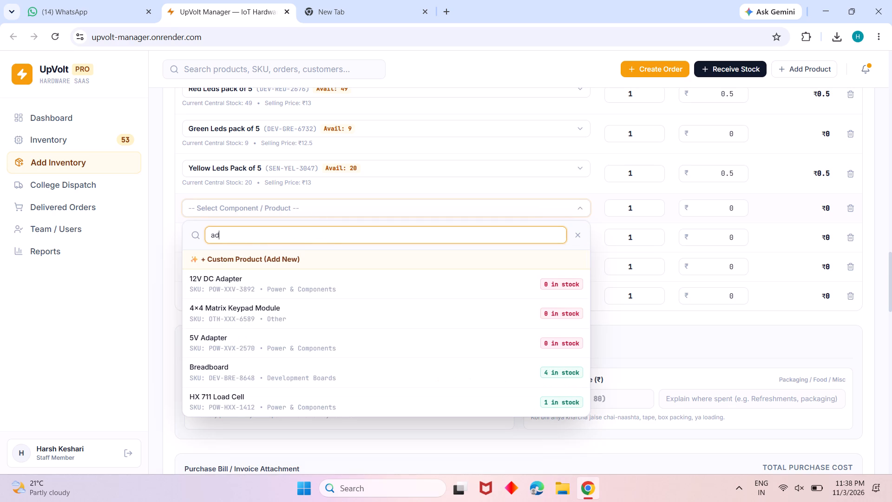
pyautogui.hotkey('ctrl', 'BackSpace')
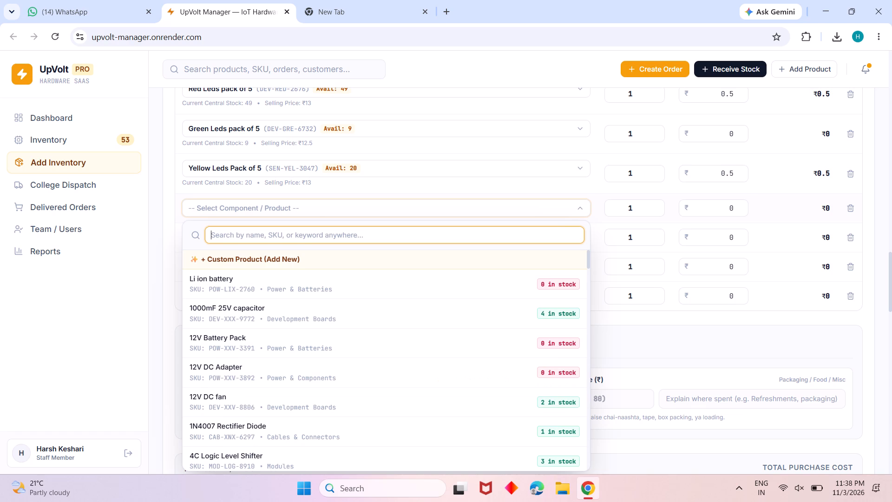
pyautogui.write('dht')
pyautogui.click(282, 303)
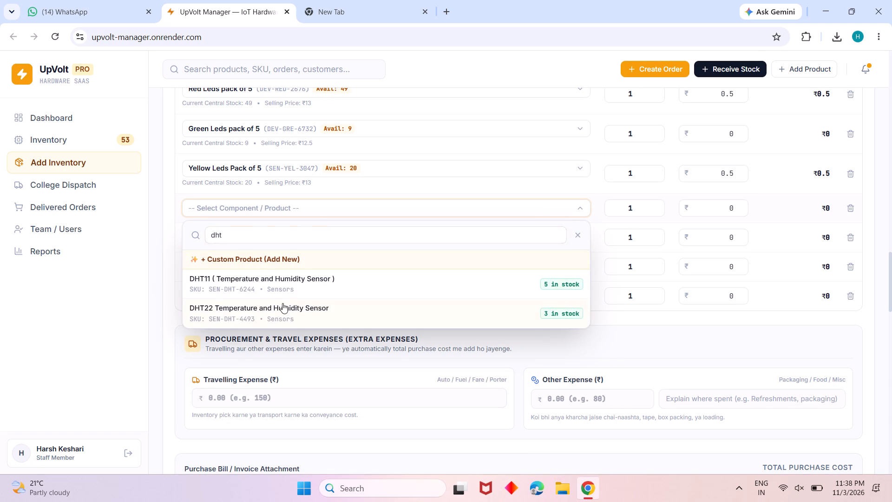
# Search the product list for ad from the empty row below the DHT22 sensor.
pyautogui.click(321, 240)
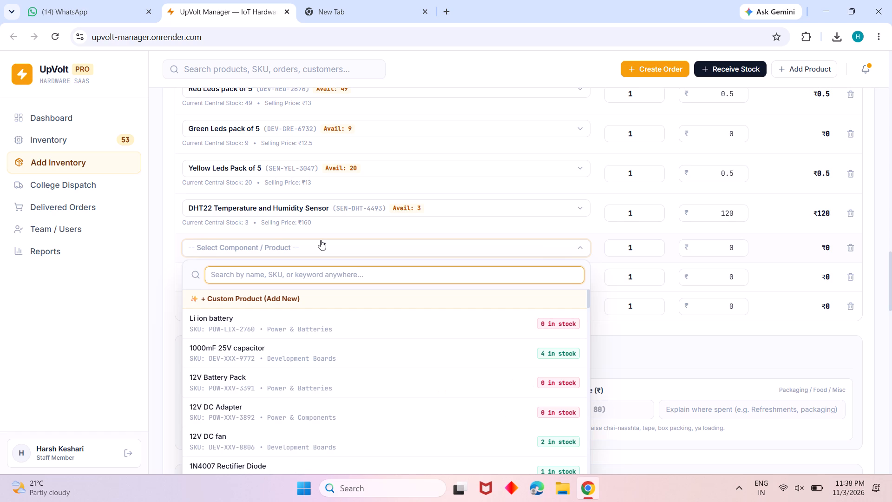
pyautogui.write('ad')
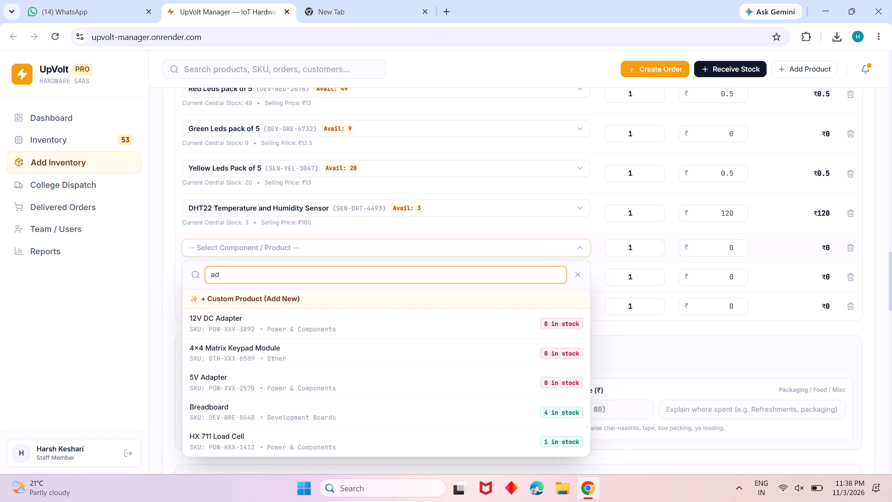
pyautogui.click(321, 240)
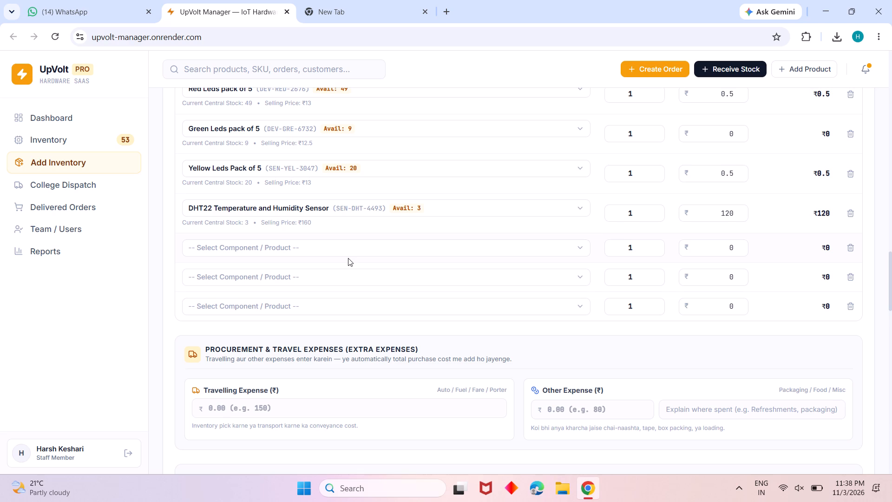
# Create a custom product AD8232 in the Modules category with a selling price of ₹800 for the row below DHT22.
pyautogui.click(284, 247)
pyautogui.click(348, 299)
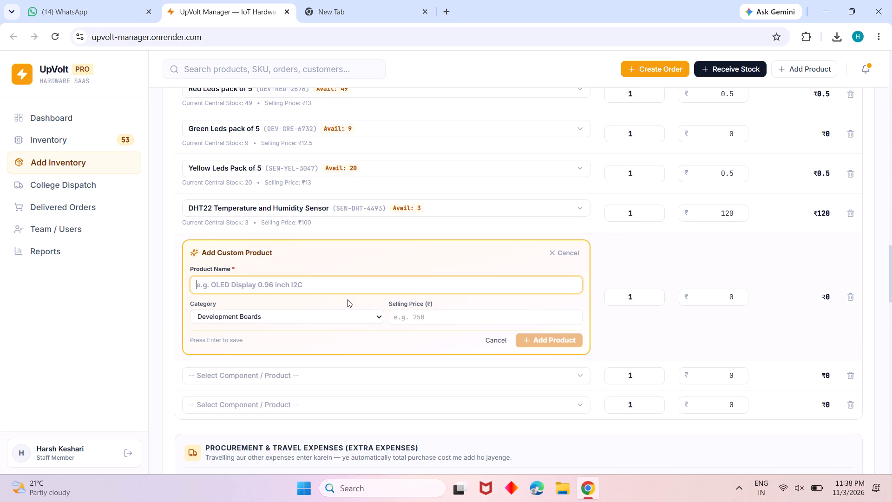
pyautogui.write('AD')
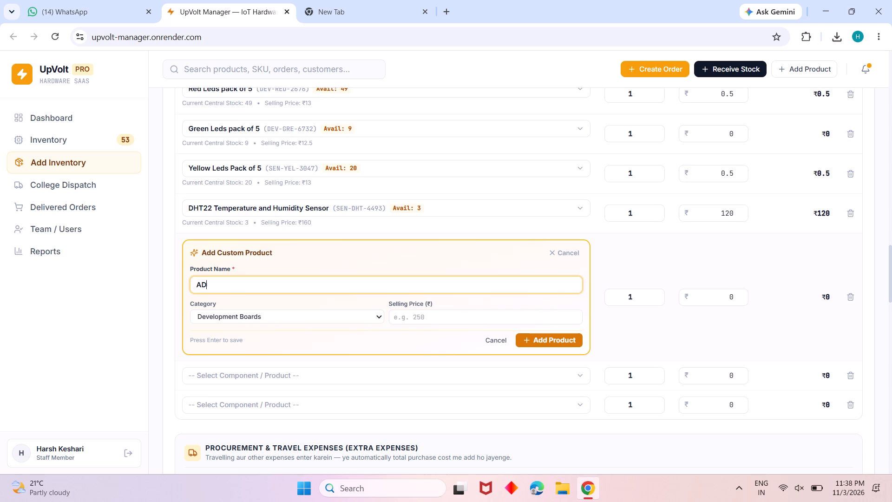
pyautogui.write('8232')
pyautogui.click(422, 310)
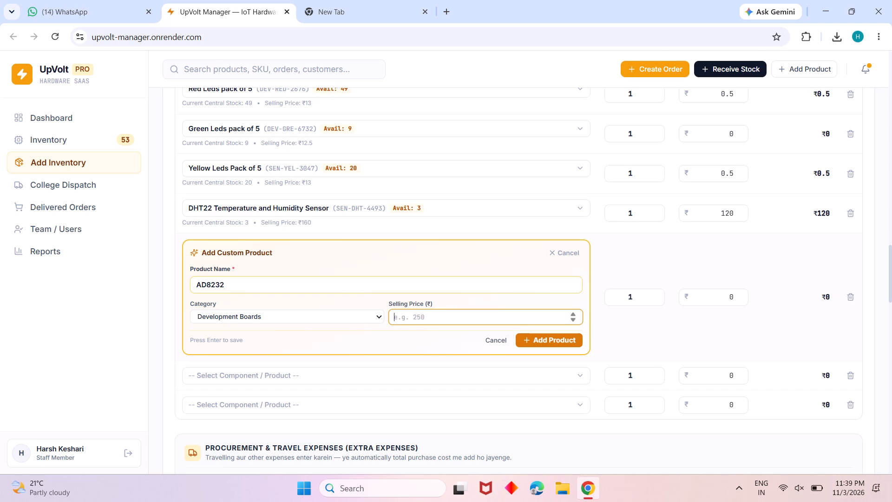
pyautogui.write('800')
pyautogui.click(332, 316)
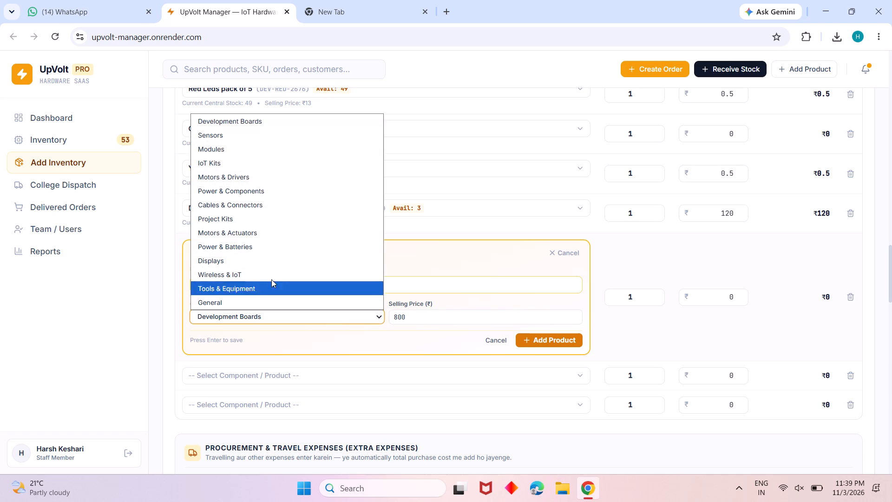
pyautogui.click(269, 148)
pyautogui.click(537, 337)
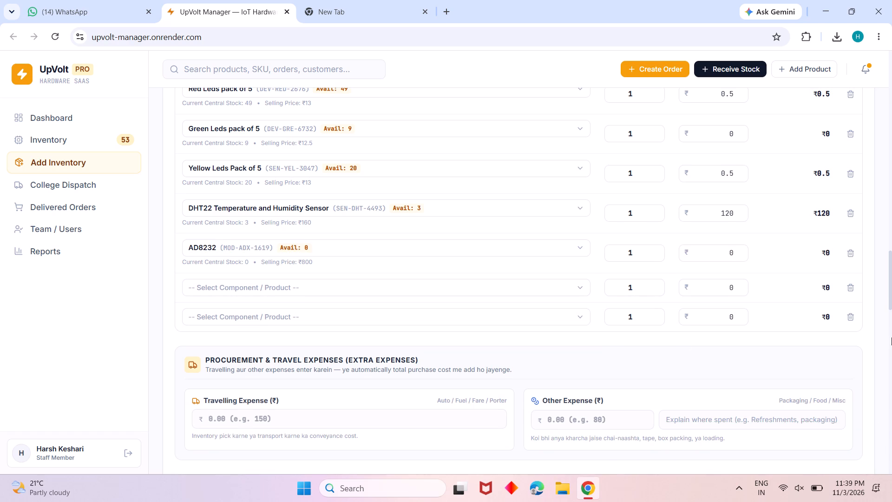
# Remove the empty component rows below AD8232.
pyautogui.click(853, 288)
pyautogui.click(853, 288)
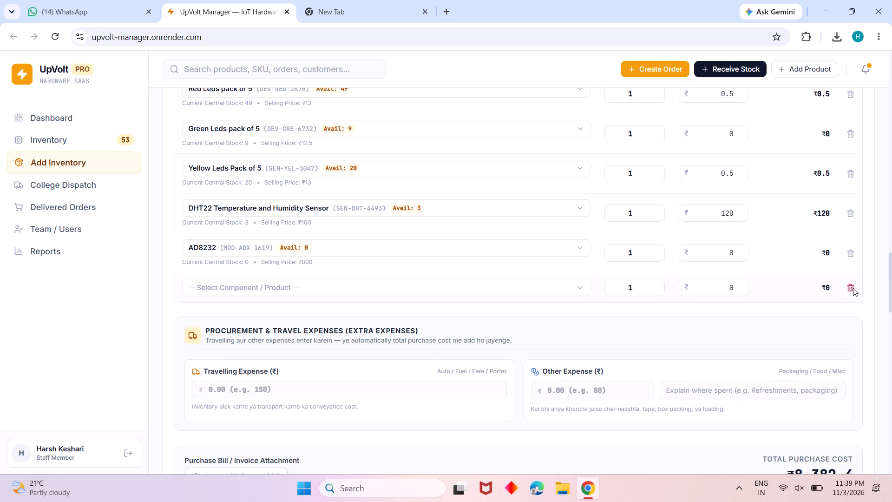
# Clean up the ESP32 quantity so it reads 22 without the leading zero.
pyautogui.scroll(10, 615, 306)
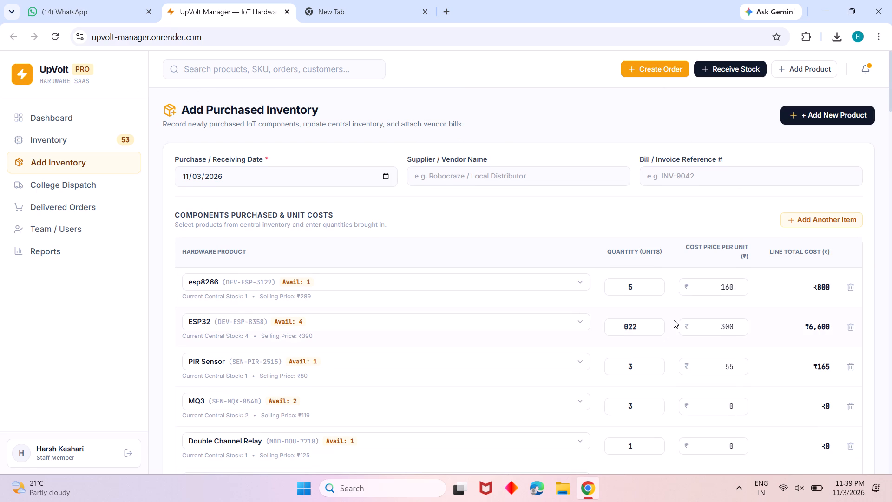
pyautogui.scroll(-1, 674, 320)
pyautogui.click(630, 275)
pyautogui.press('BackSpace')
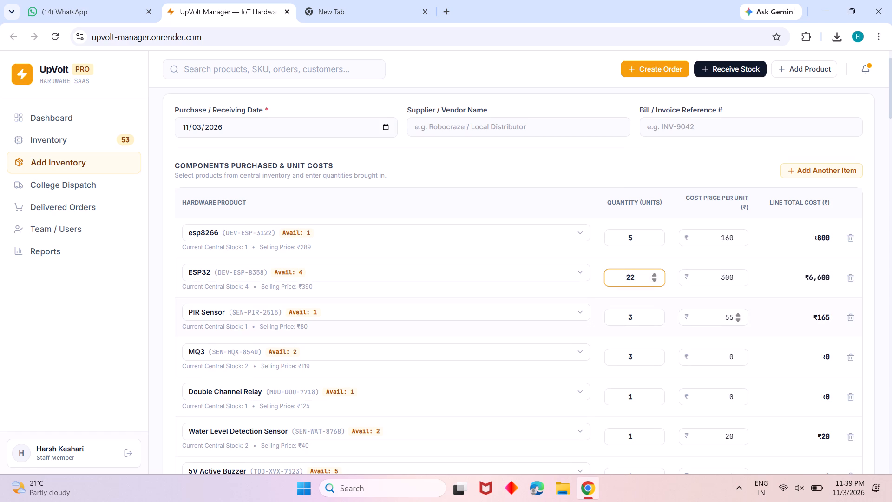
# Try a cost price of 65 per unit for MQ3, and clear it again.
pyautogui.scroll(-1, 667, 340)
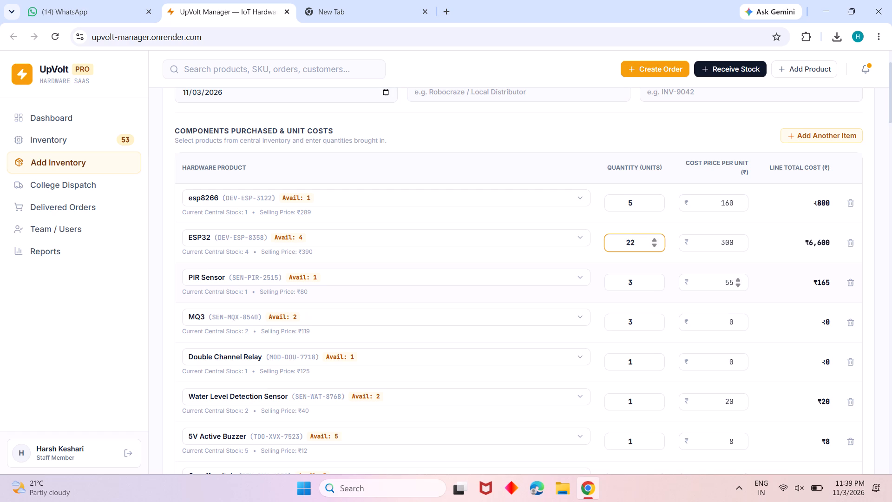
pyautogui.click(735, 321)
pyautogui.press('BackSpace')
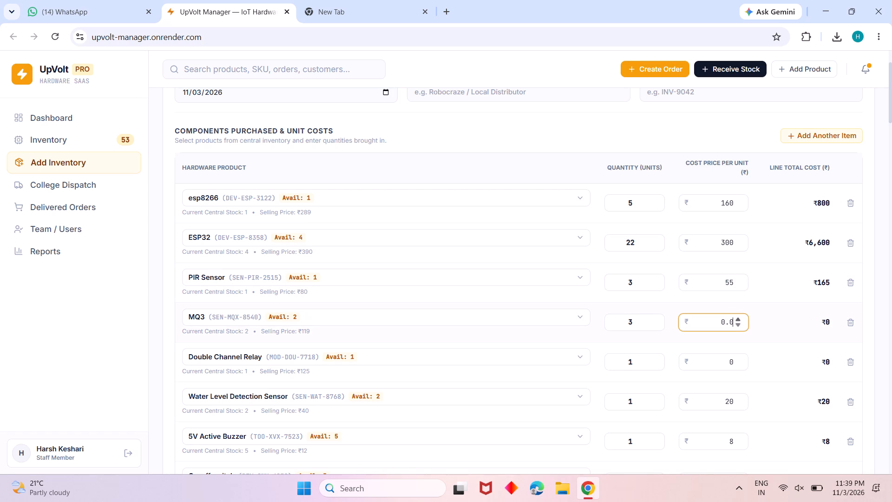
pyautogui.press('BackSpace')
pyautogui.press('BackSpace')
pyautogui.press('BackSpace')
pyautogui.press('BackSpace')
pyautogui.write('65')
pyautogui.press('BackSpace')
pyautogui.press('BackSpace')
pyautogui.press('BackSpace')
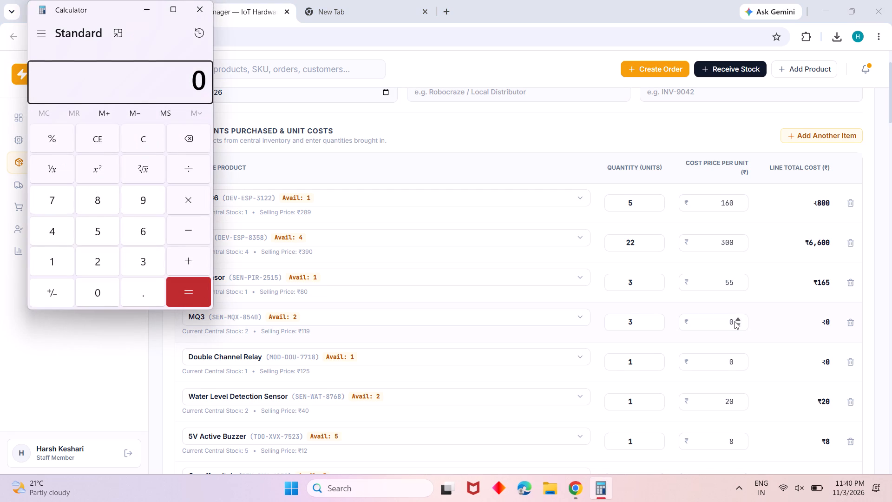
# Work out 285 divided by 3 in Calculator, and close it.
pyautogui.write('285')
pyautogui.write('/3')
pyautogui.press('Return')
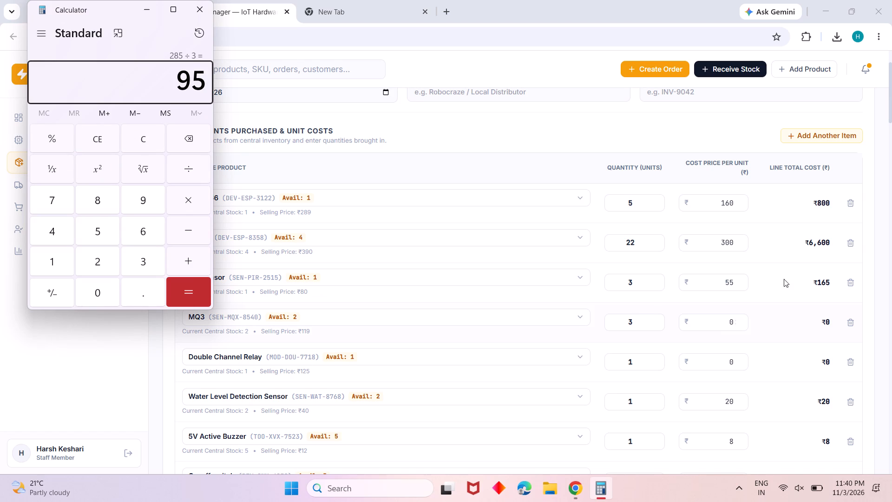
pyautogui.click(202, 0)
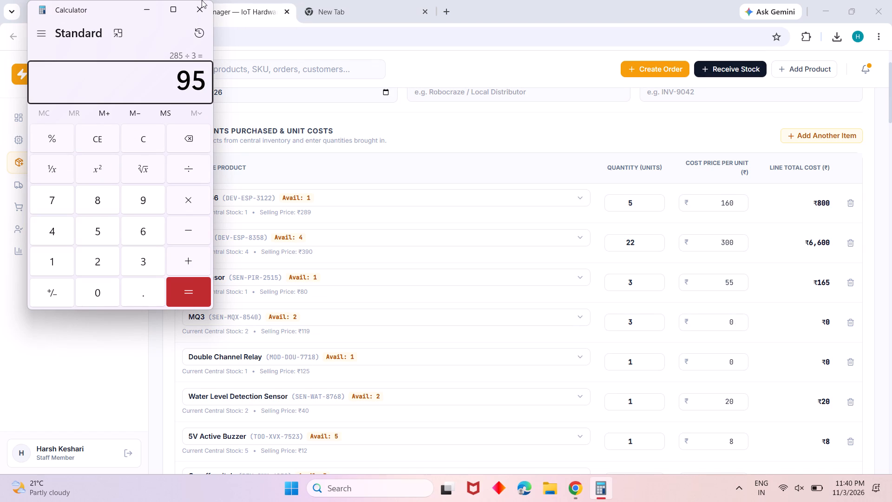
pyautogui.click(201, 7)
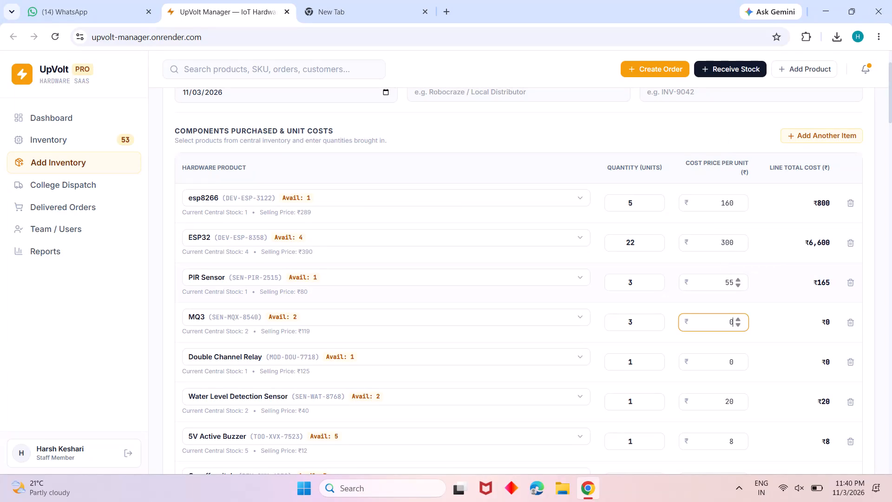
# Set the MQ3 cost price per unit to ₹95, without a leading zero.
pyautogui.write('95')
pyautogui.press('Left')
pyautogui.press('Left')
pyautogui.press('BackSpace')
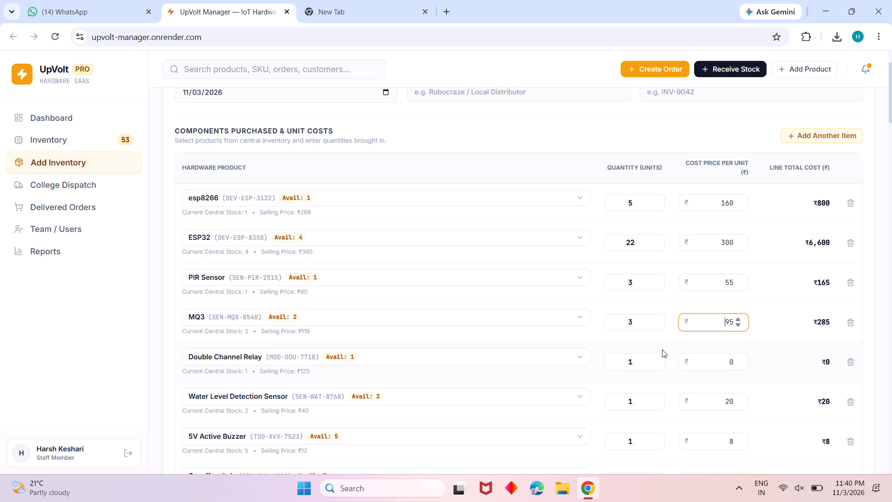
# Set the Double Channel Relay cost price per unit to ₹70.
pyautogui.click(727, 363)
pyautogui.press('7')
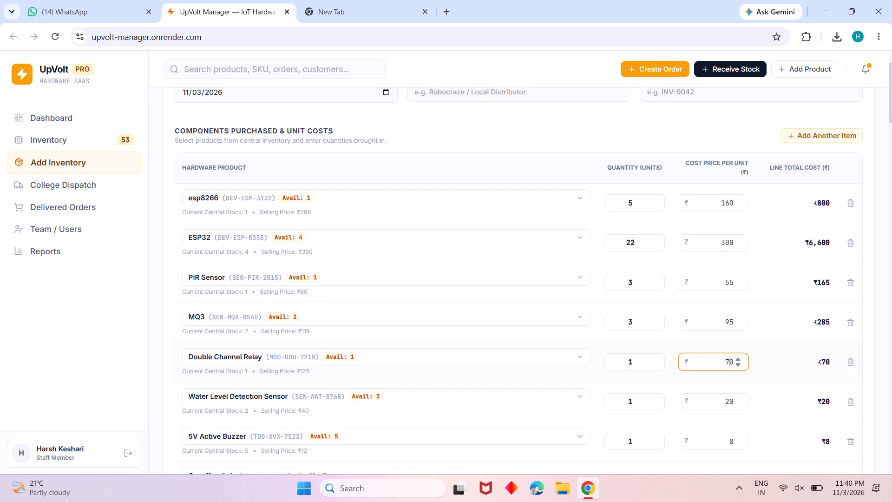
# Set the Water Level Detection Sensor to a quantity of 4 and a cost price of ₹40 per unit.
pyautogui.tripleClick(654, 399)
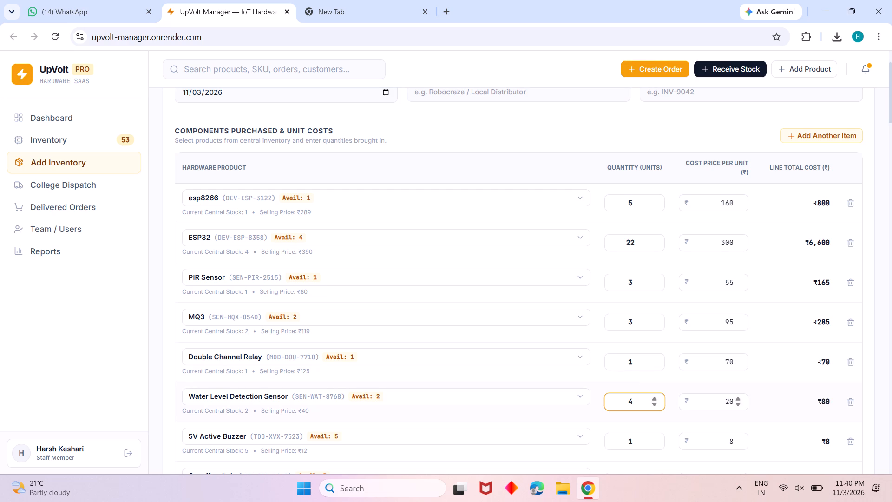
pyautogui.click(729, 401)
pyautogui.press('BackSpace')
pyautogui.press('4')
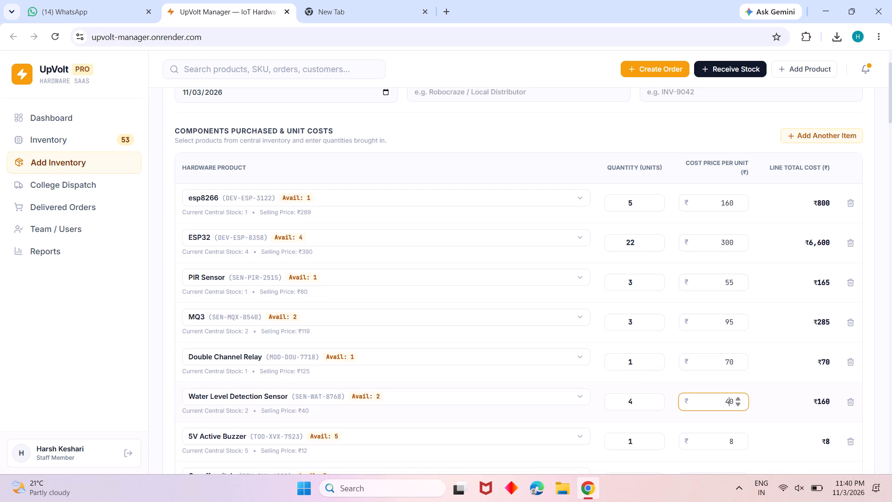
# Set the 5V Active Buzzer quantity to 10 units.
pyautogui.scroll(-2, 805, 398)
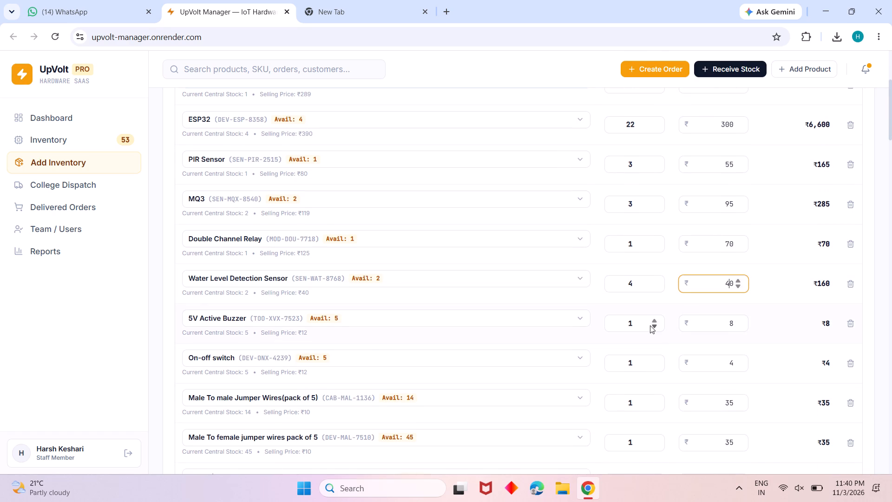
pyautogui.click(639, 324)
pyautogui.press('0')
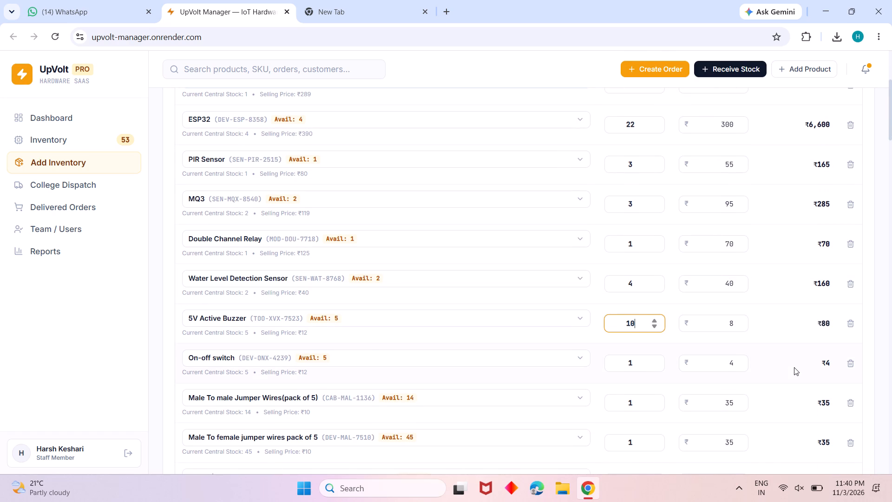
# Set the On-off switch quantity to 5 units.
pyautogui.click(638, 362)
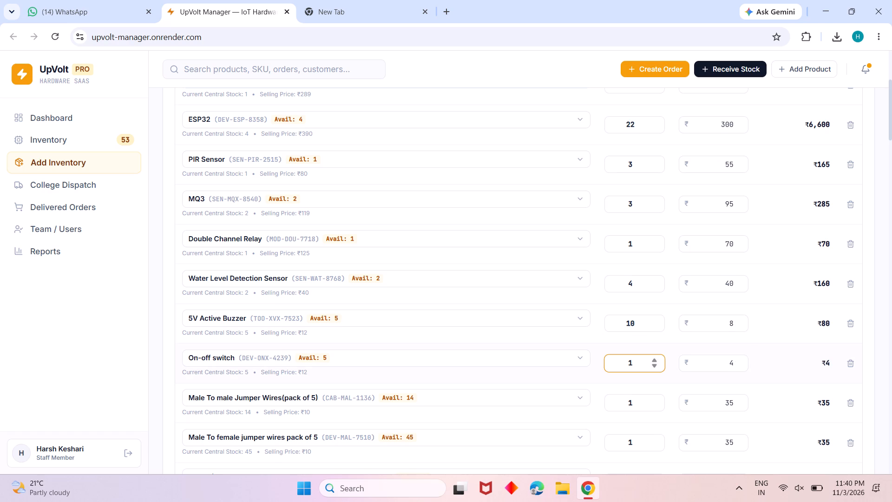
pyautogui.press('BackSpace')
pyautogui.press('5')
# Set the quantity of Male To male Jumper Wires (pack of 5) to 32 units.
pyautogui.scroll(-1, 697, 389)
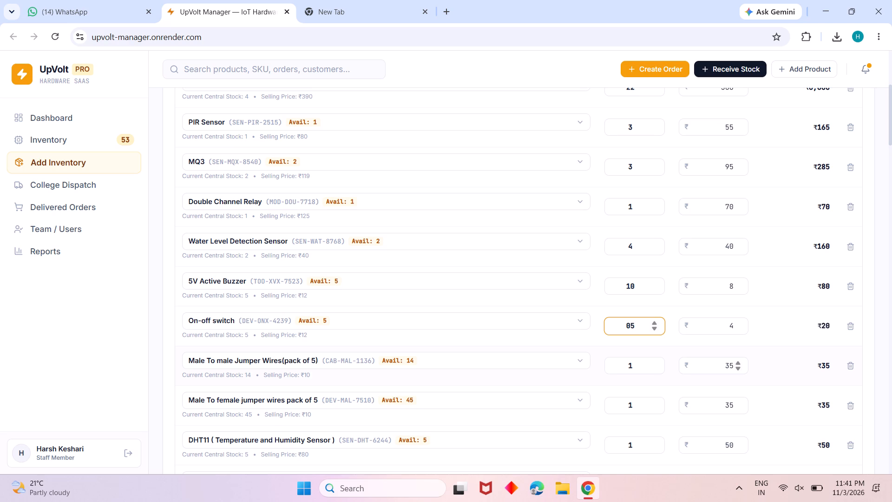
pyautogui.click(641, 364)
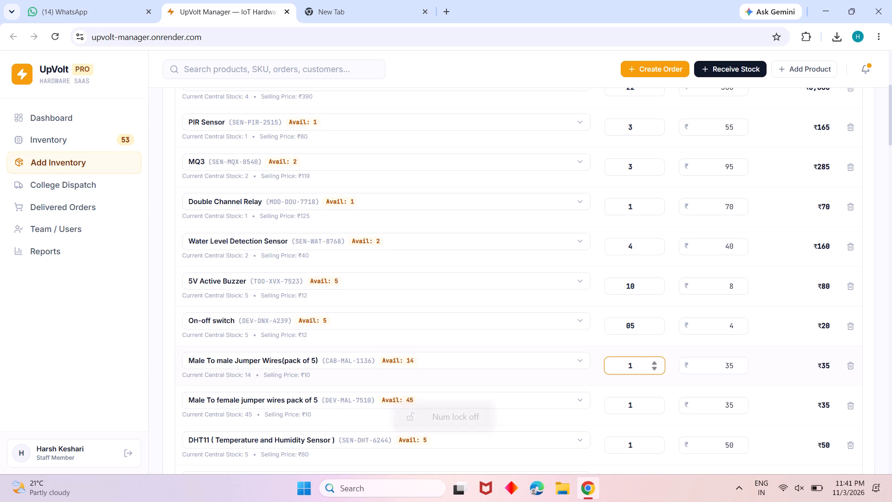
pyautogui.press('BackSpace')
pyautogui.write('32')
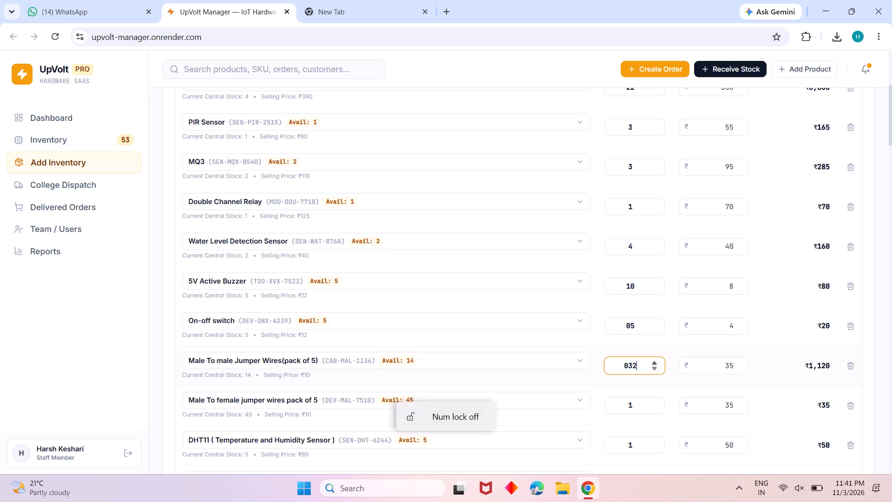
# Set the cost price of Male To male Jumper Wires (pack of 5) to ₹4.375 per unit.
pyautogui.click(731, 365)
pyautogui.press('BackSpace')
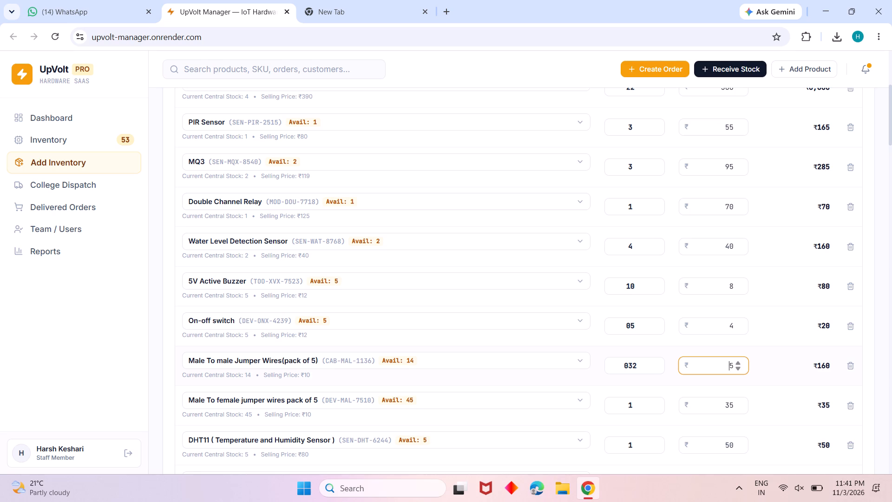
pyautogui.press('Delete')
pyautogui.write('12.')
pyautogui.press('BackSpace')
pyautogui.press('BackSpace')
pyautogui.press('BackSpace')
pyautogui.press('BackSpace')
pyautogui.write('4.325')
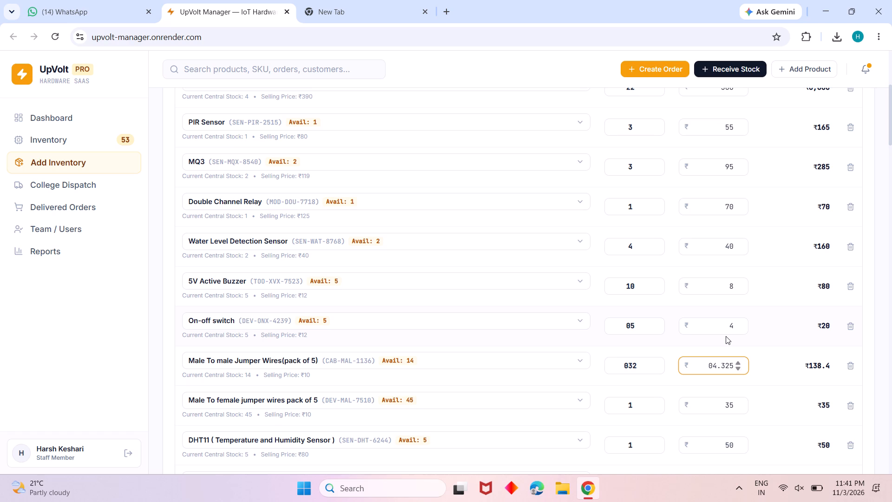
pyautogui.press('BackSpace')
pyautogui.press('BackSpace')
pyautogui.write('75')
# Set Male To female jumper wires pack of 5 to 8 units at a cost price of ₹4.375 each.
pyautogui.tripleClick(656, 401)
pyautogui.tripleClick(656, 401)
pyautogui.click(656, 401)
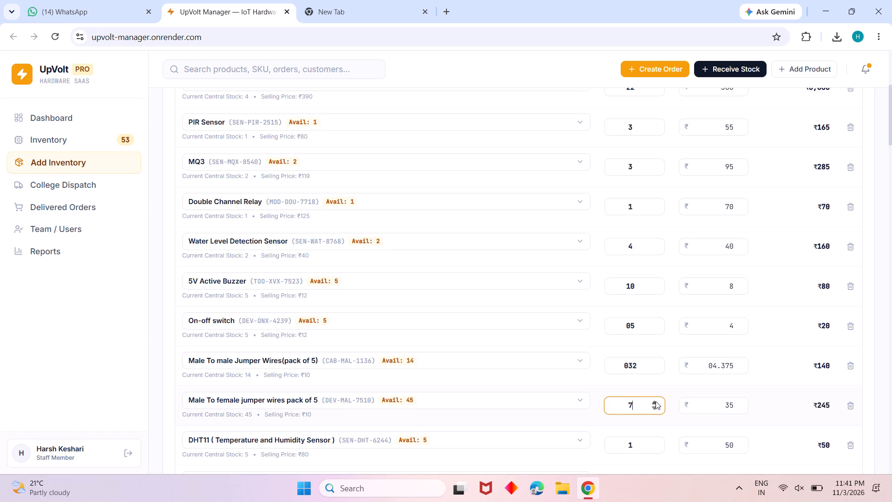
pyautogui.click(732, 404)
pyautogui.press('BackSpace')
pyautogui.press('BackSpace')
pyautogui.write('4.375')
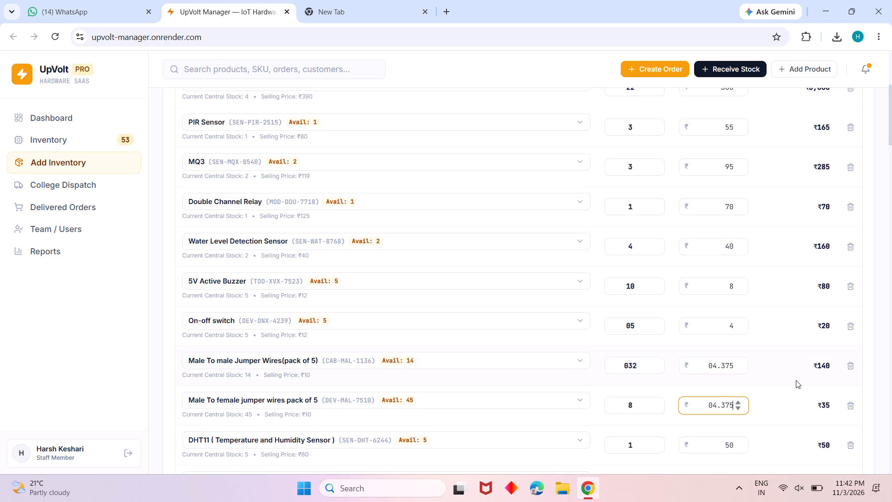
# Set the DHT11 (Temperature and Humidity Sensor) to 2 units at a cost price of ₹55 each.
pyautogui.scroll(-2, 796, 380)
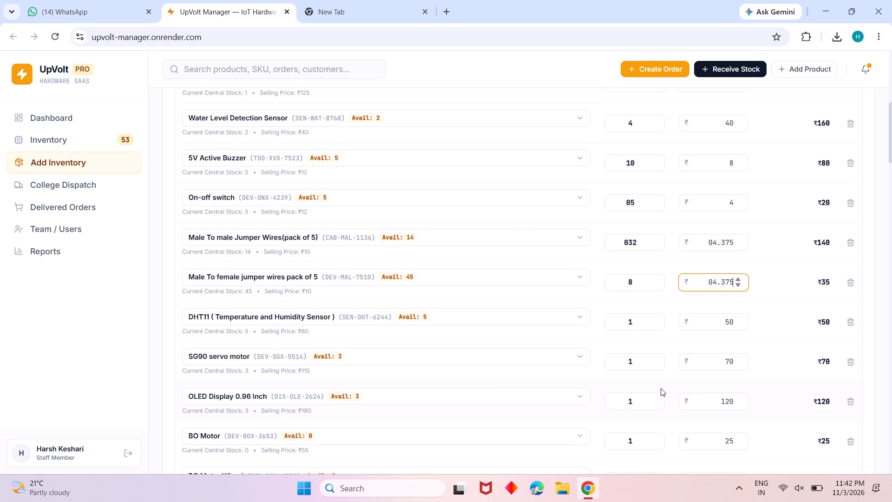
pyautogui.click(654, 317)
pyautogui.click(732, 323)
pyautogui.press('BackSpace')
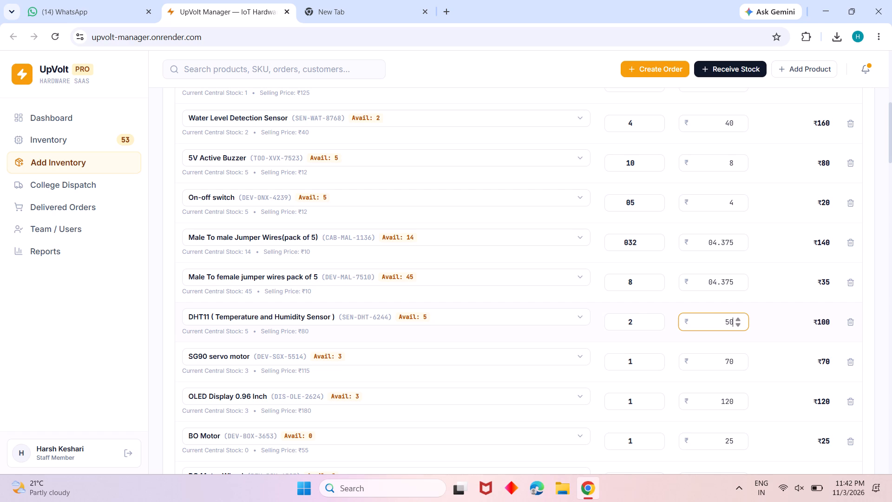
pyautogui.press('4')
pyautogui.press('BackSpace')
pyautogui.press('5')
# Set the SG90 servo motor quantity to 4 units.
pyautogui.scroll(-3, 805, 330)
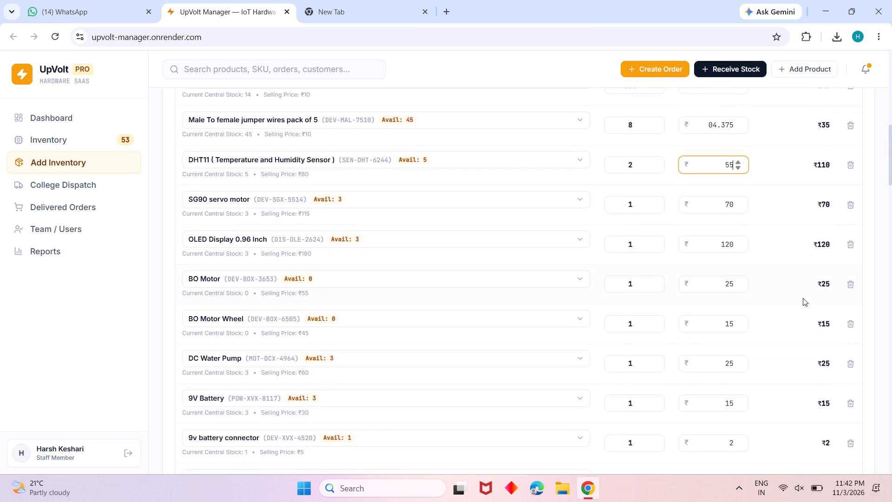
pyautogui.scroll(-2, 803, 298)
pyautogui.scroll(1, 803, 298)
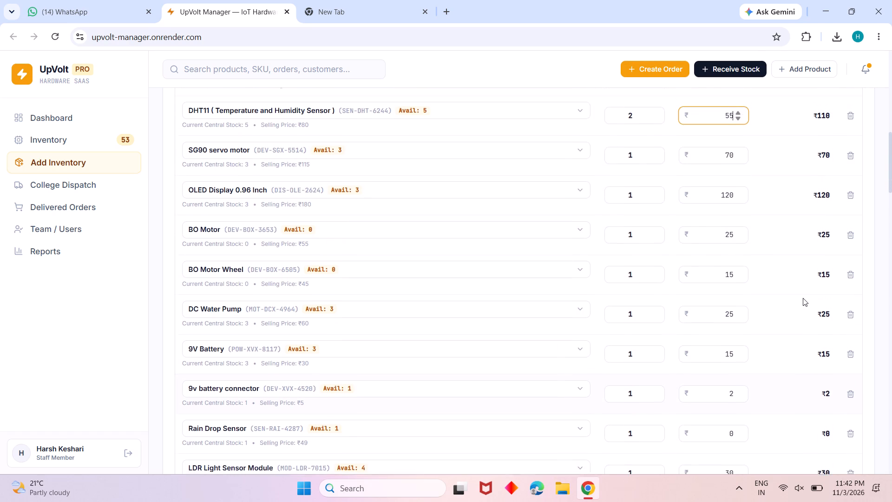
pyautogui.scroll(1, 803, 298)
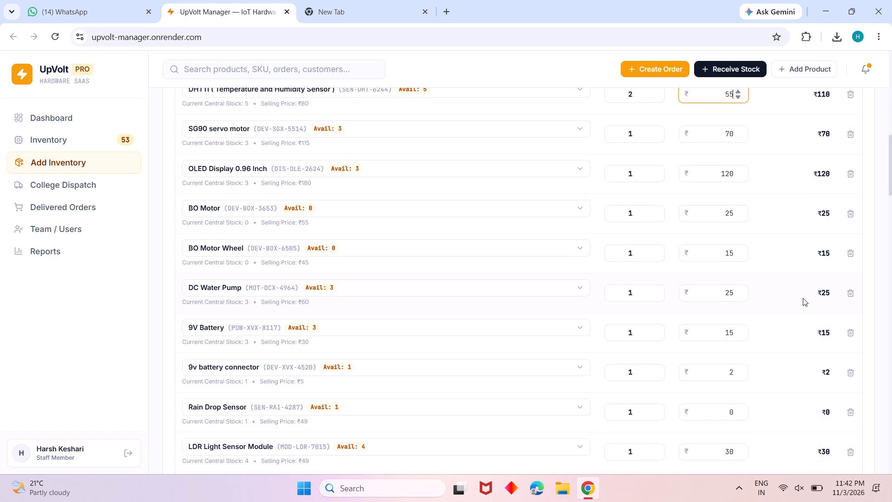
pyautogui.tripleClick(655, 133)
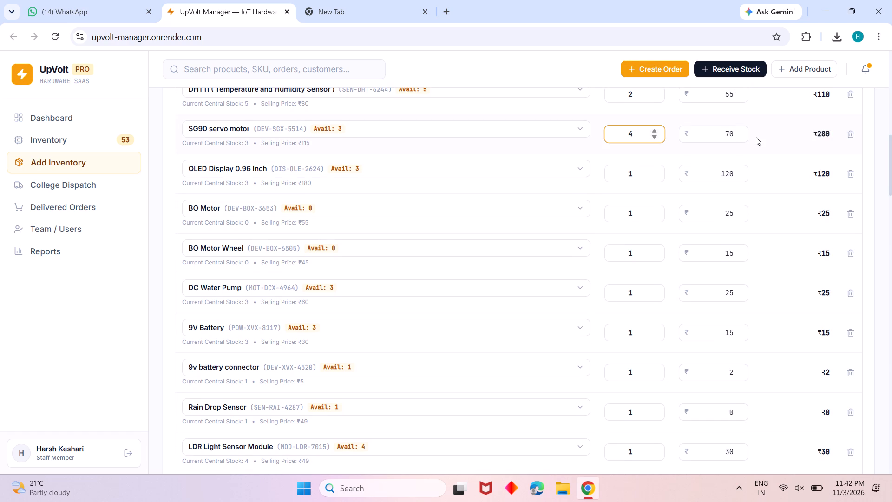
# Set the OLED Display 0.96 Inch quantity to 3 units.
pyautogui.click(637, 172)
pyautogui.press('BackSpace')
pyautogui.press('3')
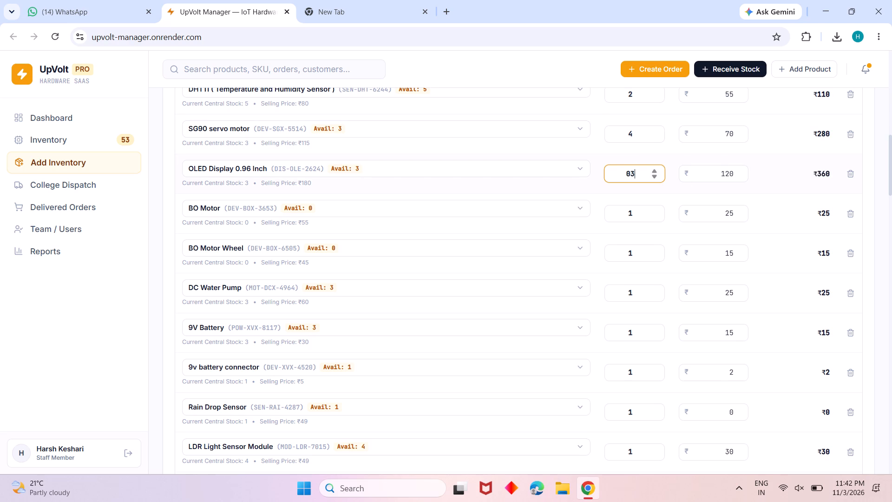
# Set the BO Motor quantity to 2 units.
pyautogui.click(640, 211)
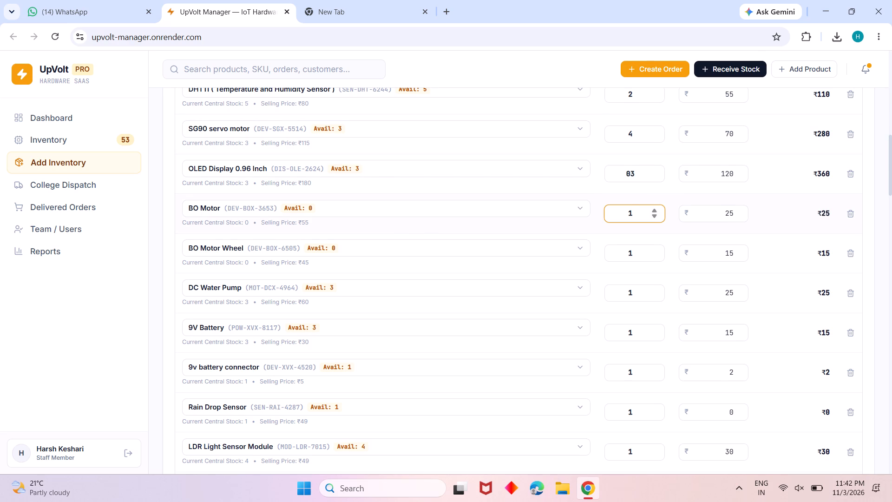
pyautogui.press('BackSpace')
pyautogui.press('2')
# Set the BO Motor Wheel to 2 units at a cost price of ₹12.5 each.
pyautogui.click(641, 258)
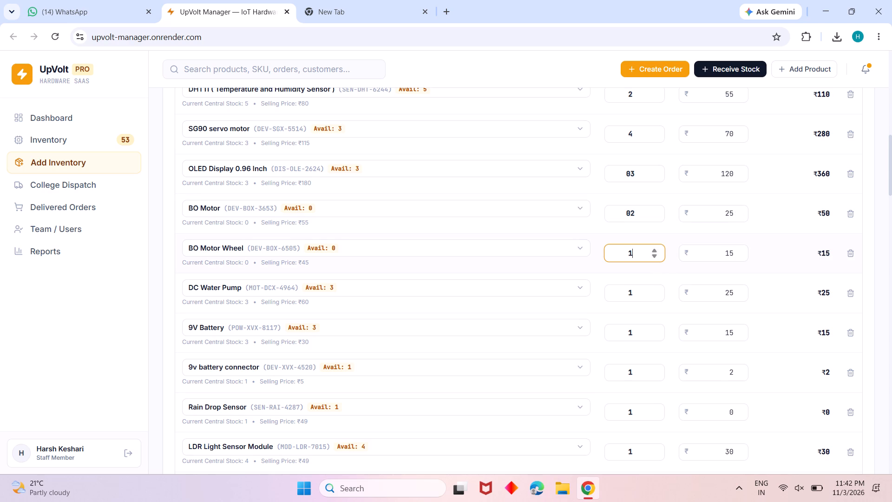
pyautogui.press('BackSpace')
pyautogui.press('2')
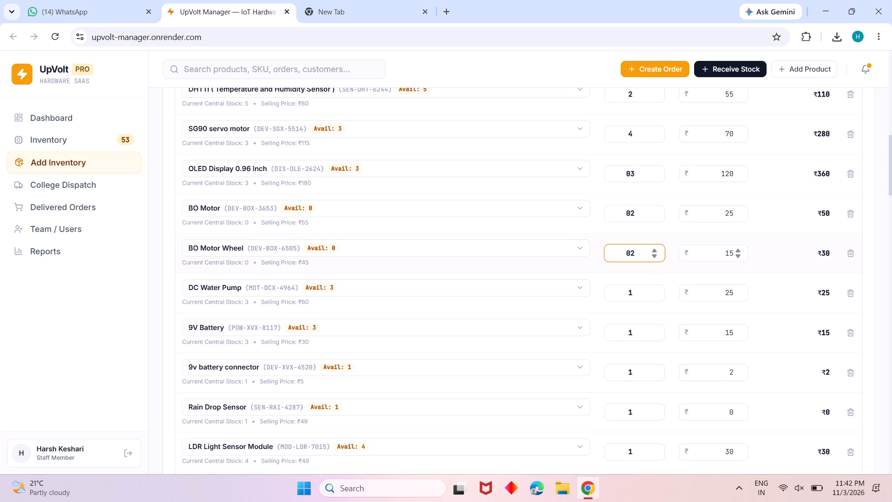
pyautogui.click(732, 252)
pyautogui.press('BackSpace')
pyautogui.press('BackSpace')
pyautogui.write('12.5')
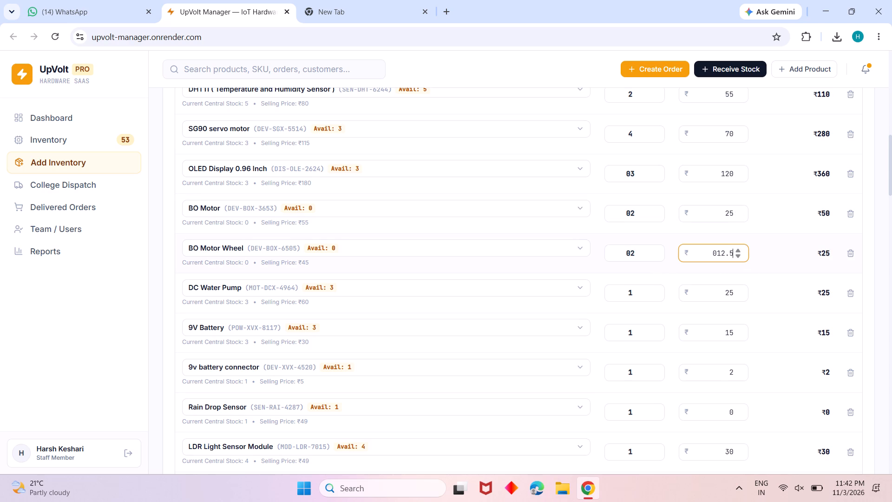
pyautogui.scroll(-1, 732, 252)
pyautogui.press('BackSpace')
pyautogui.press('5')
# Set the DC Water Pump quantity to 4 units.
pyautogui.scroll(-1, 789, 300)
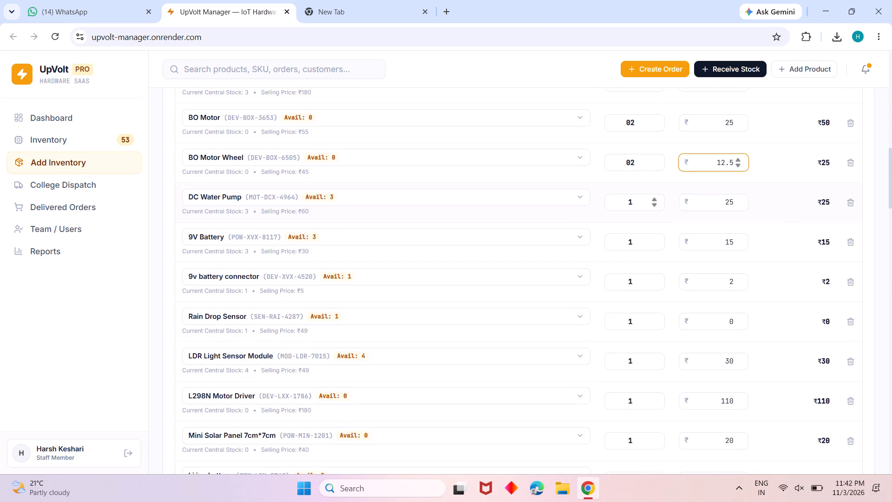
pyautogui.click(641, 204)
pyautogui.press('BackSpace')
pyautogui.press('4')
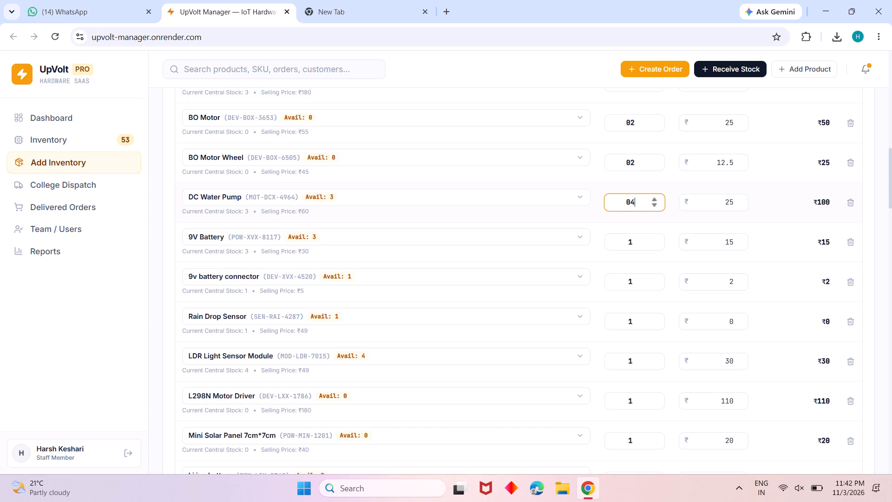
# Set the 9V Battery quantity to 2 units.
pyautogui.scroll(-1, 774, 206)
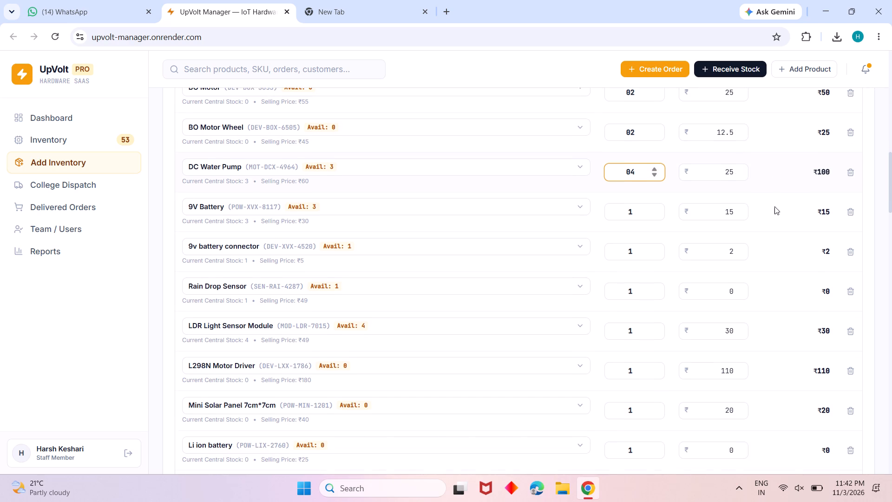
pyautogui.scroll(-1, 774, 206)
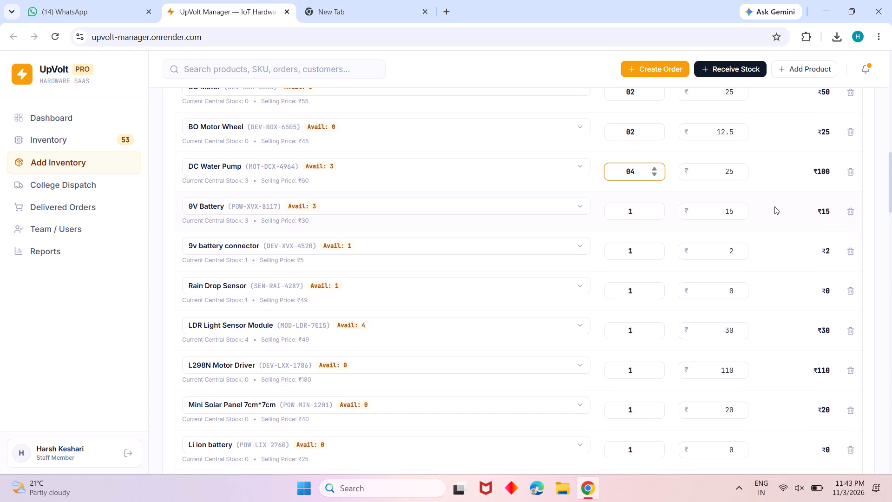
pyautogui.click(656, 210)
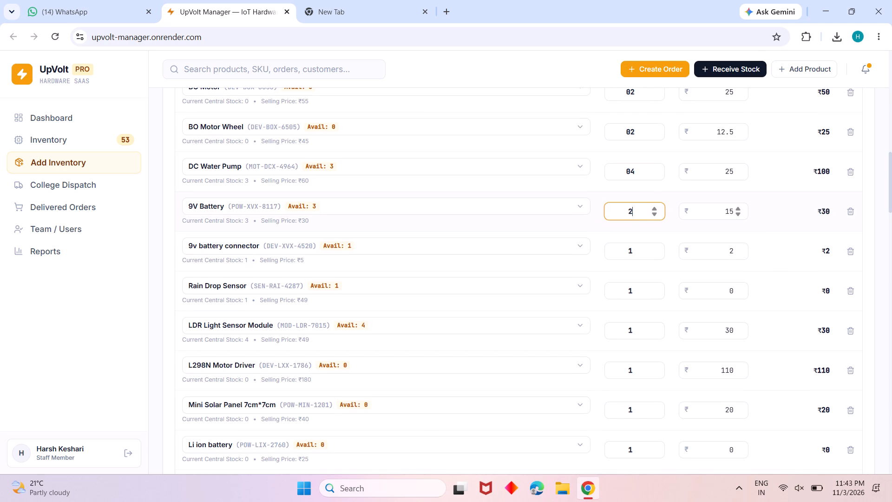
# Set the 9v battery connector quantity to 5 units.
pyautogui.tripleClick(653, 249)
pyautogui.click(653, 249)
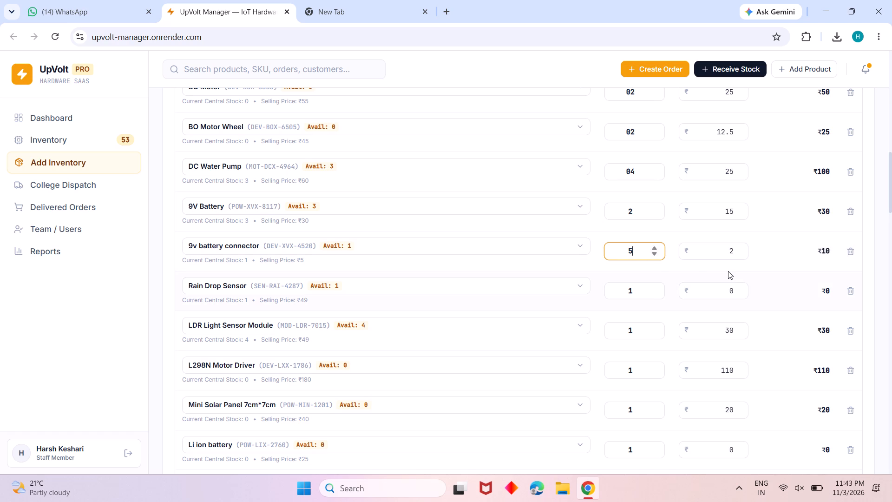
# Set the Rain Drop Sensor to 4 units at a cost price of ₹17.5 each.
pyautogui.tripleClick(656, 288)
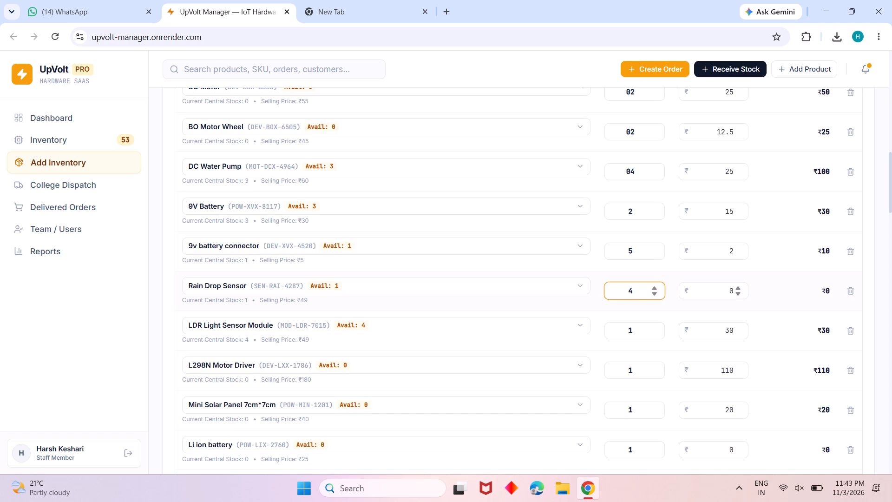
pyautogui.click(728, 293)
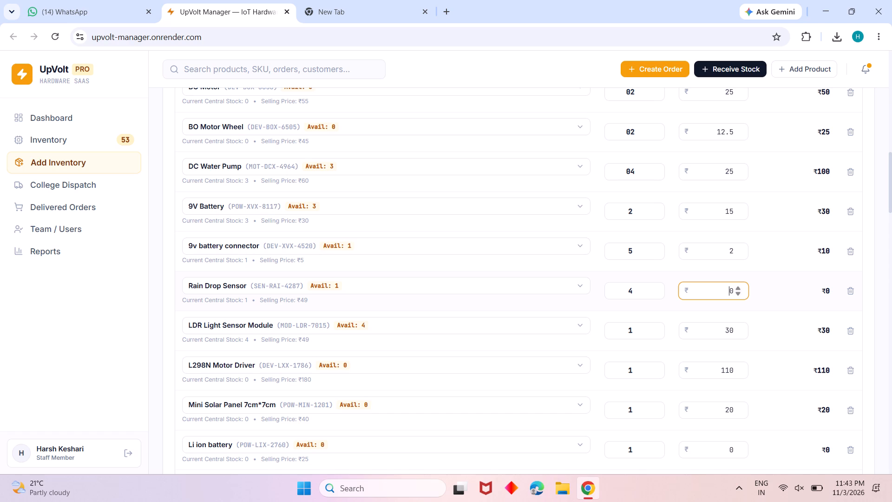
pyautogui.press('Right')
pyautogui.write('17.5')
# Set the LDR Light Sensor Module quantity to 2 units.
pyautogui.click(652, 327)
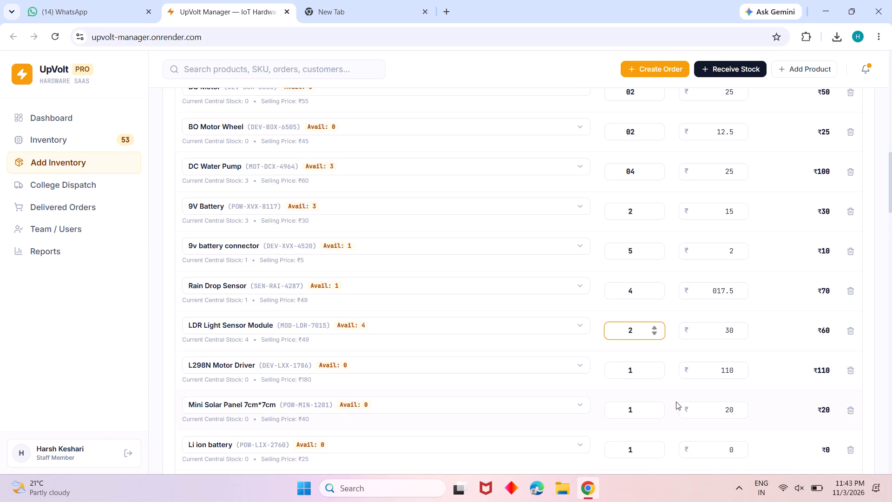
# Set the LCD quantity to 5 units.
pyautogui.scroll(-1, 567, 364)
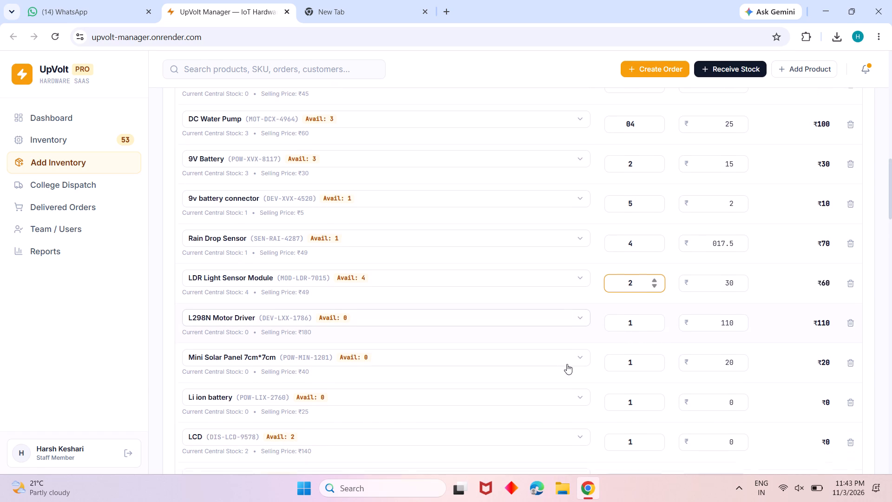
pyautogui.scroll(-2, 567, 364)
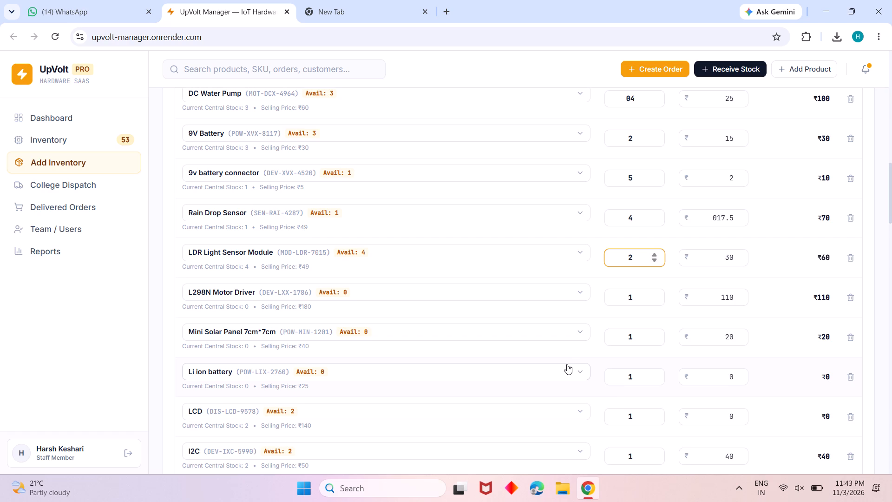
pyautogui.tripleClick(654, 412)
pyautogui.click(654, 412)
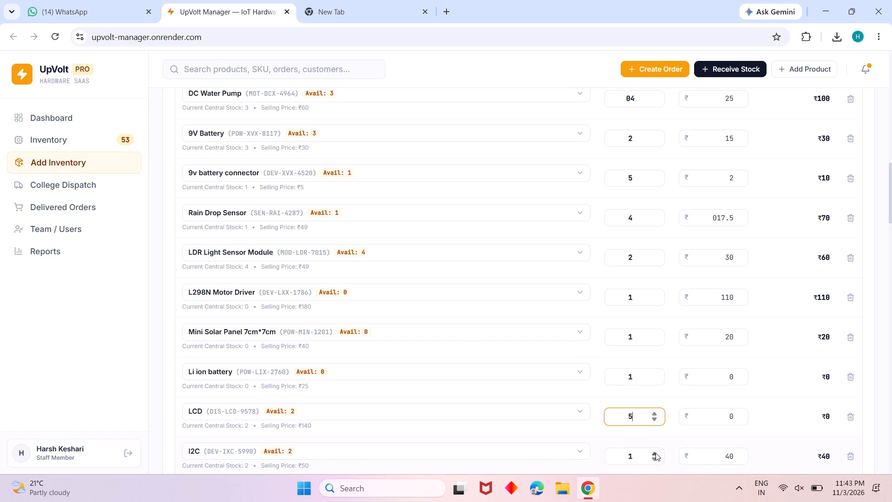
# Set the I2C quantity to 5 units.
pyautogui.tripleClick(654, 455)
pyautogui.click(654, 455)
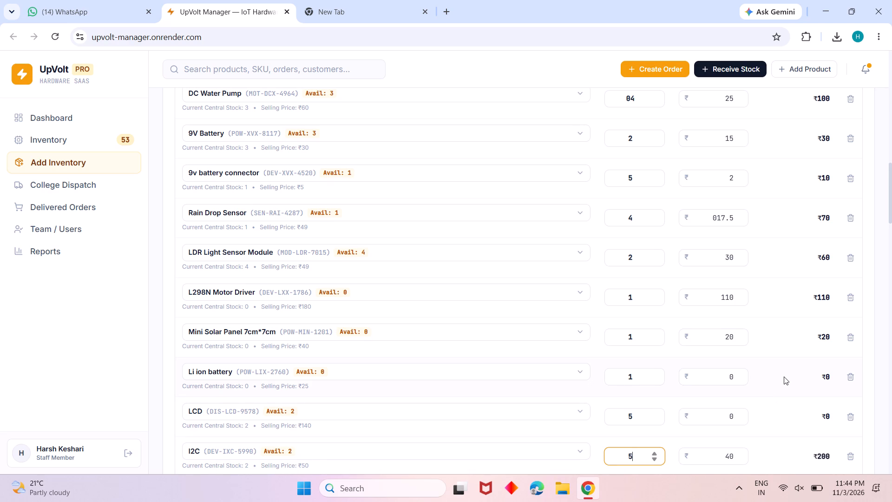
# Set the LCD cost price to ₹95 per unit.
pyautogui.scroll(-1, 768, 367)
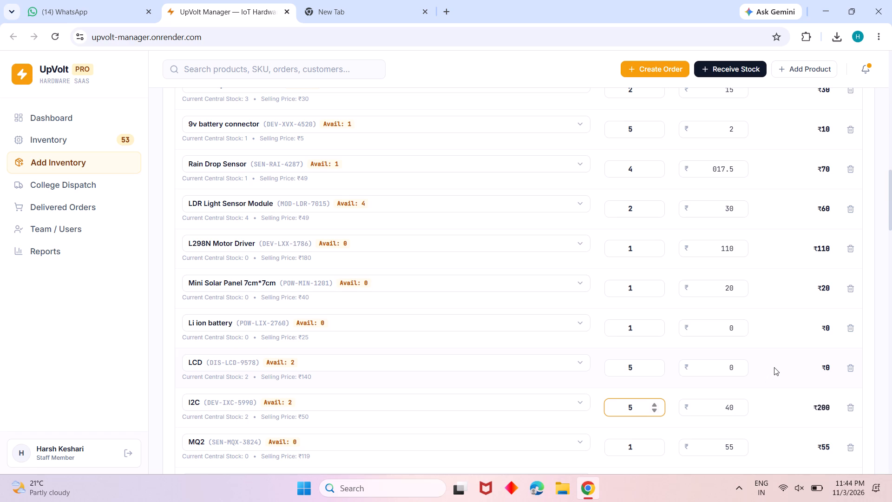
pyautogui.click(731, 370)
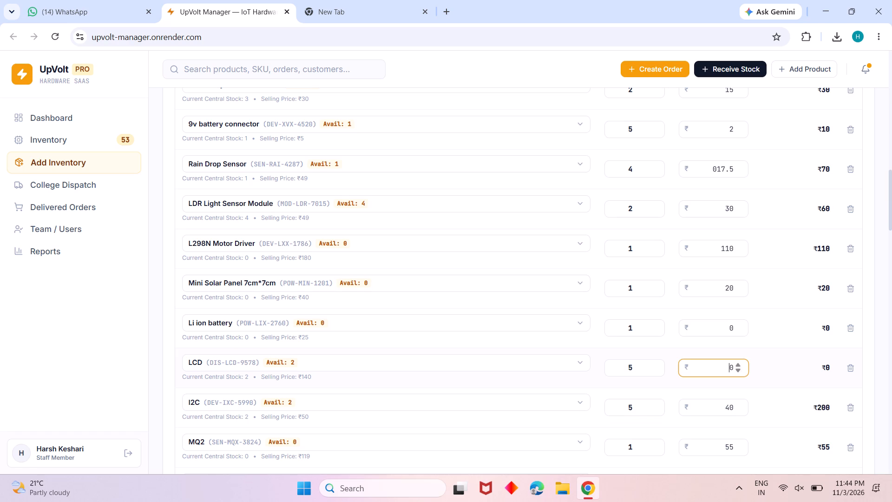
pyautogui.press('Right')
pyautogui.write('95')
# Set the Mini Solar Panel 7cm*7cm quantity to 3 units.
pyautogui.doubleClick(654, 286)
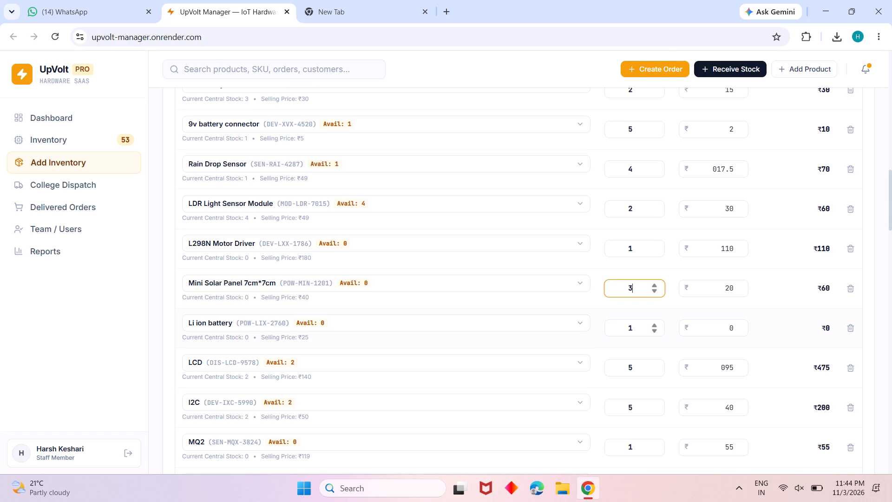
# Set the Li ion battery quantity to 2 units and its cost price to ₹15 per unit.
pyautogui.click(656, 325)
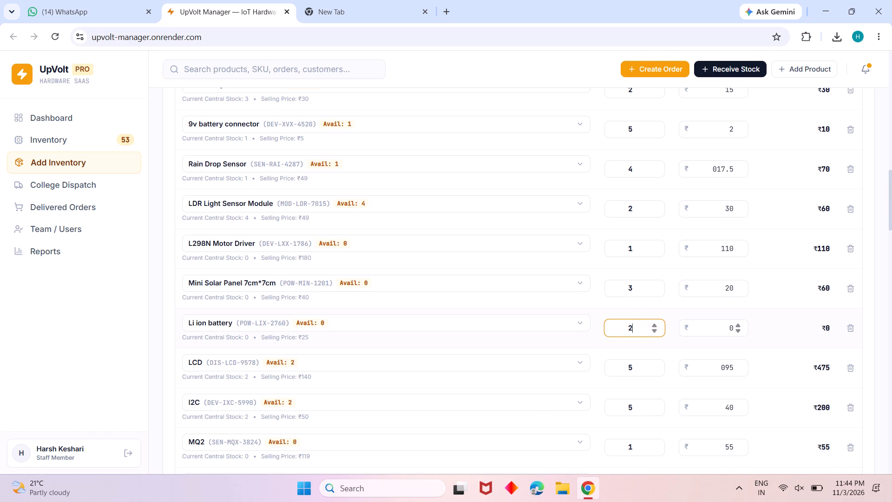
pyautogui.click(727, 329)
pyautogui.press('Right')
pyautogui.write('15')
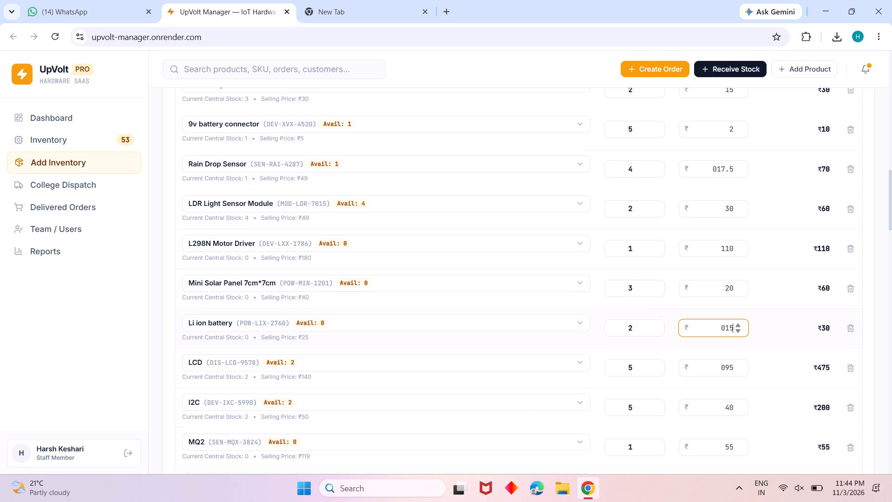
# Set the MQ2 sensor quantity to 4 units and its cost price to ₹80 per unit.
pyautogui.scroll(-2, 809, 356)
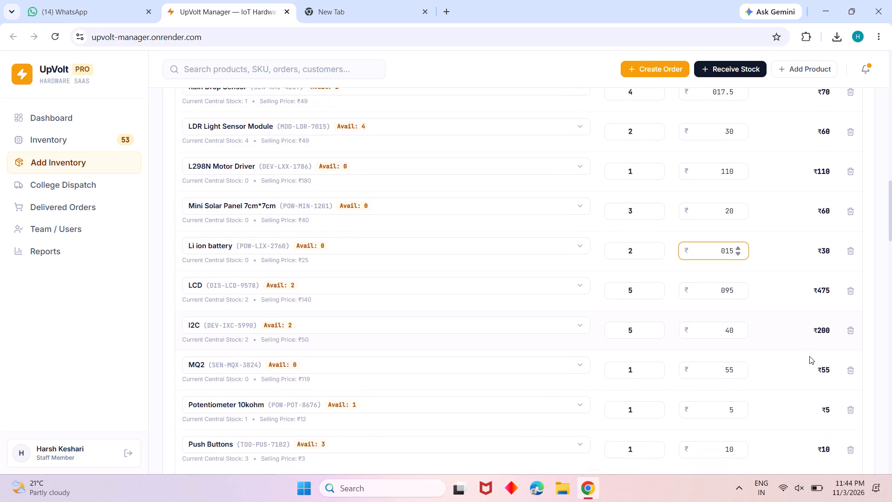
pyautogui.scroll(-1, 809, 356)
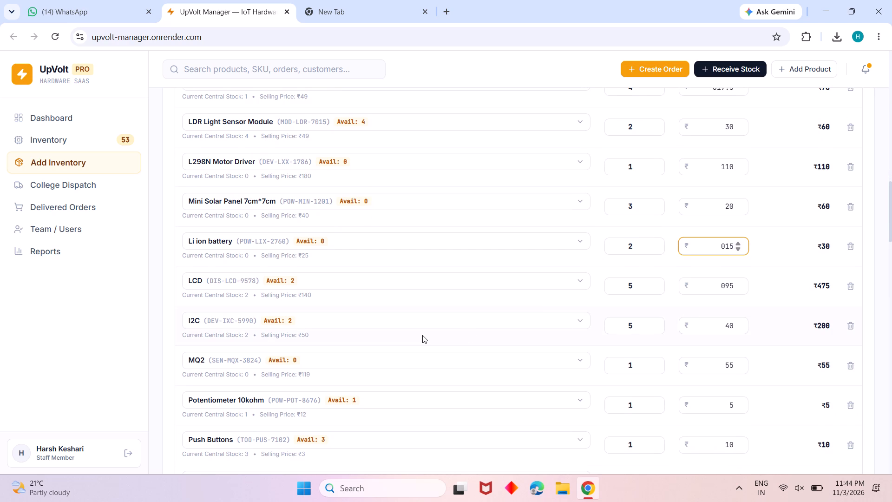
pyautogui.scroll(-1, 323, 372)
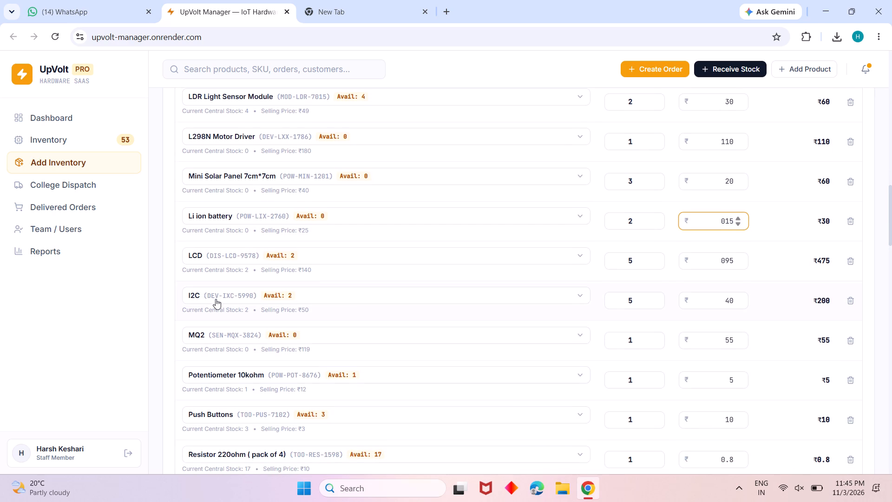
pyautogui.scroll(-1, 357, 346)
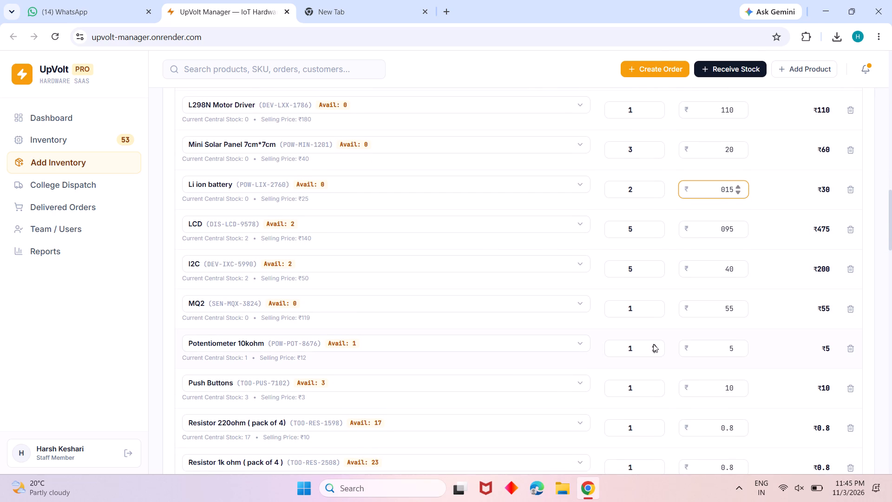
pyautogui.doubleClick(655, 308)
pyautogui.click(655, 308)
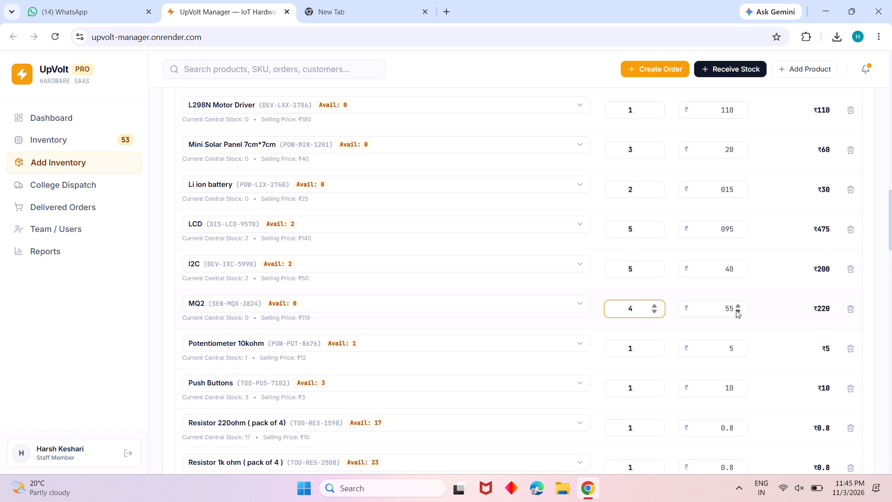
pyautogui.click(731, 305)
pyautogui.press('BackSpace')
pyautogui.press('Delete')
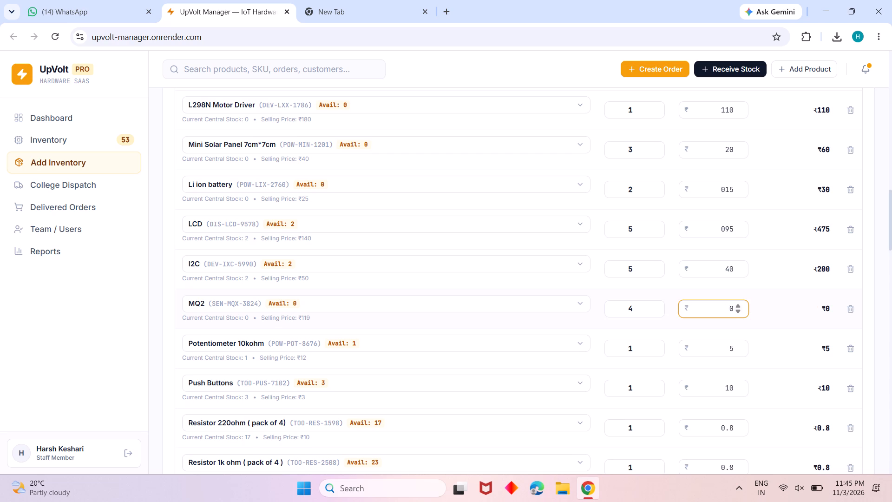
pyautogui.press('Left')
pyautogui.press('8')
# Set the Potentiometer 10kohm quantity to 8 units and its cost price to ₹1 per unit.
pyautogui.tripleClick(653, 345)
pyautogui.tripleClick(653, 345)
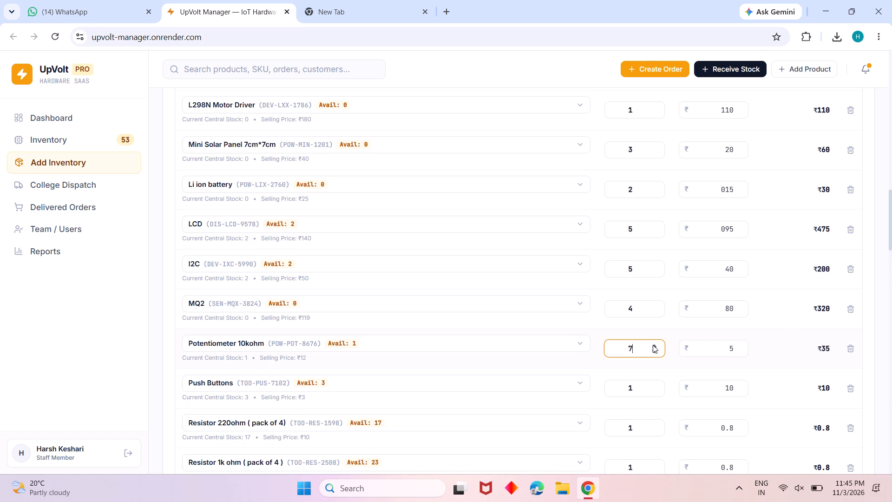
pyautogui.click(653, 345)
pyautogui.click(732, 349)
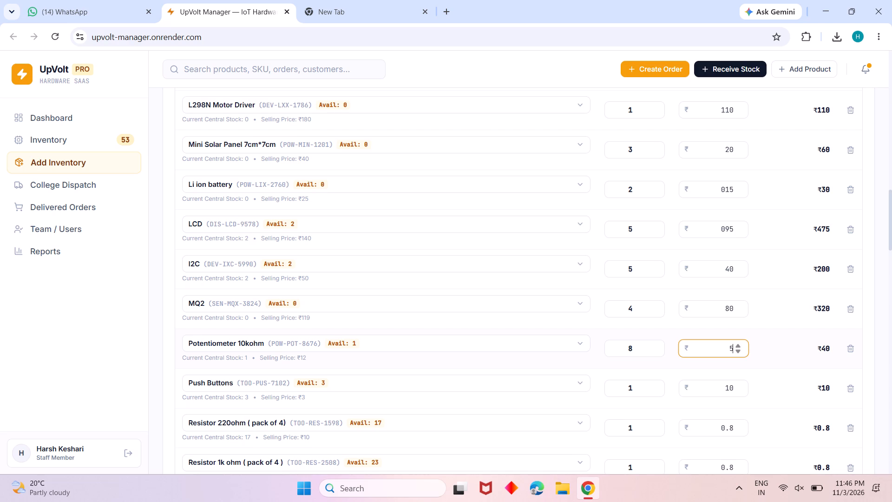
pyautogui.press('BackSpace')
pyautogui.press('1')
# Set the Push Buttons quantity to 20 units and their cost price to ₹1 per unit.
pyautogui.click(640, 388)
pyautogui.press('BackSpace')
pyautogui.write('20')
pyautogui.click(733, 387)
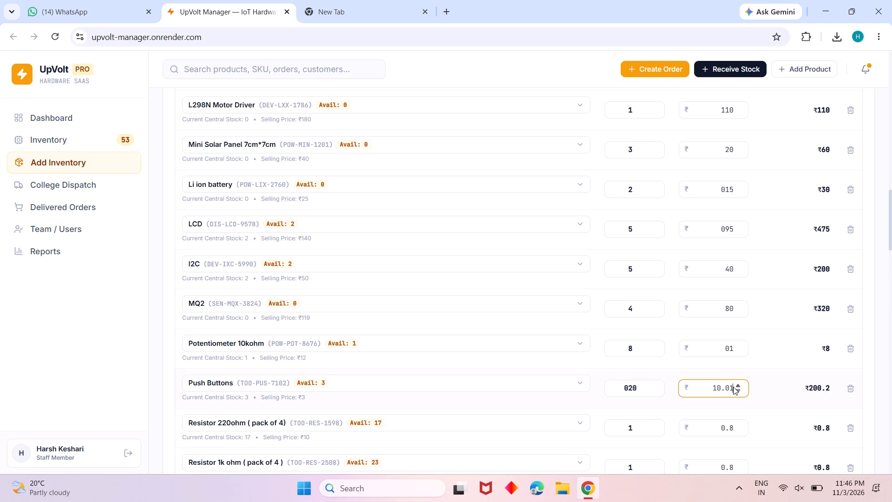
pyautogui.press('BackSpace')
pyautogui.press('BackSpace')
pyautogui.press('BackSpace')
pyautogui.press('BackSpace')
# Set the quantity of the Resistor 220ohm pack of 4 to 12.
pyautogui.scroll(-1, 770, 379)
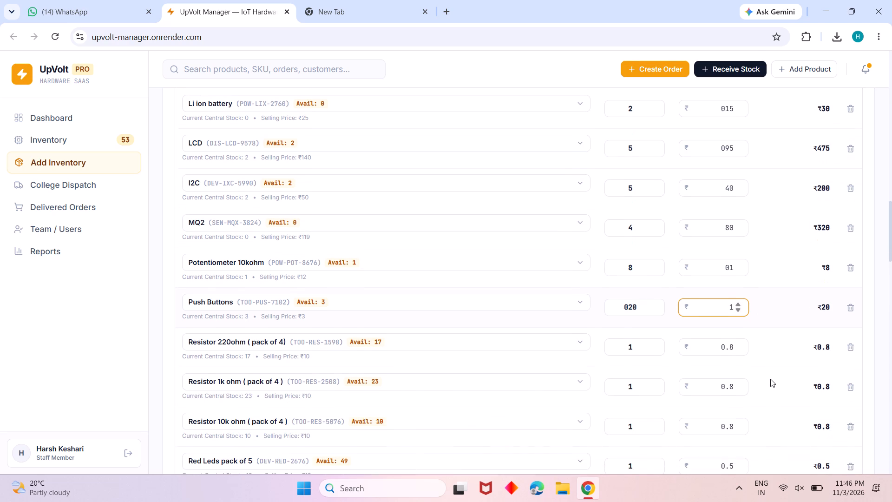
pyautogui.scroll(-1, 770, 379)
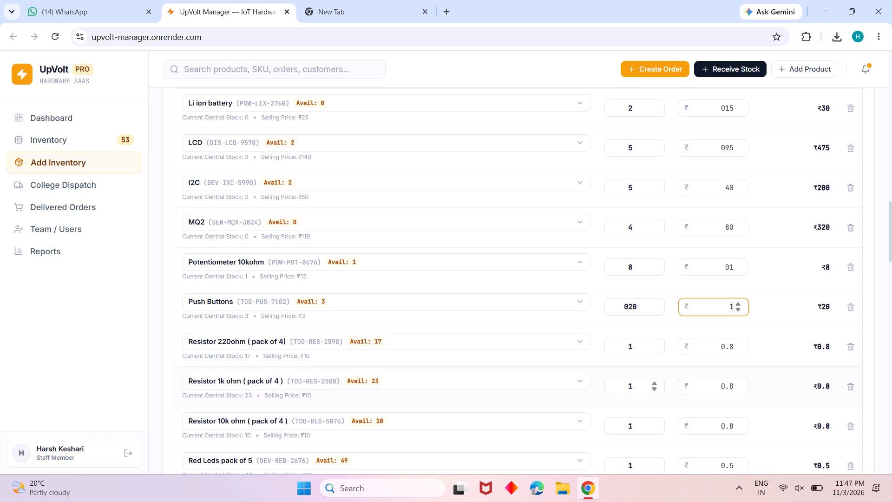
pyautogui.scroll(-1, 605, 383)
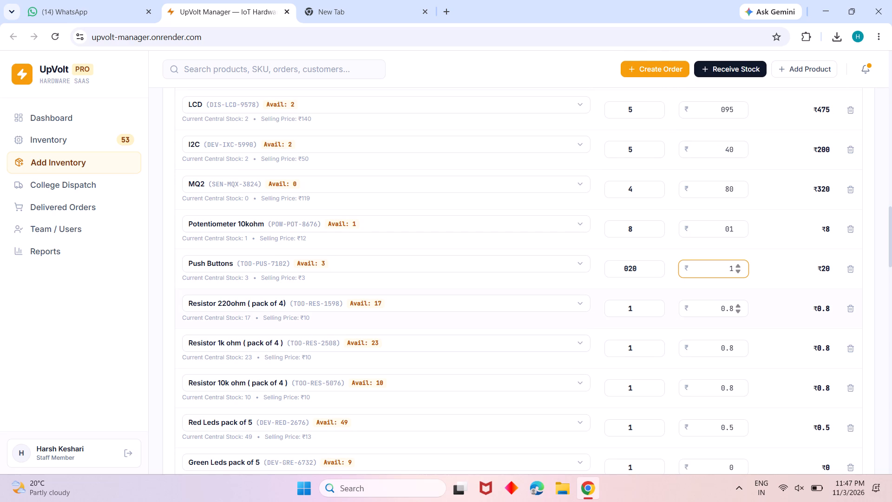
pyautogui.click(642, 312)
pyautogui.write('2.5')
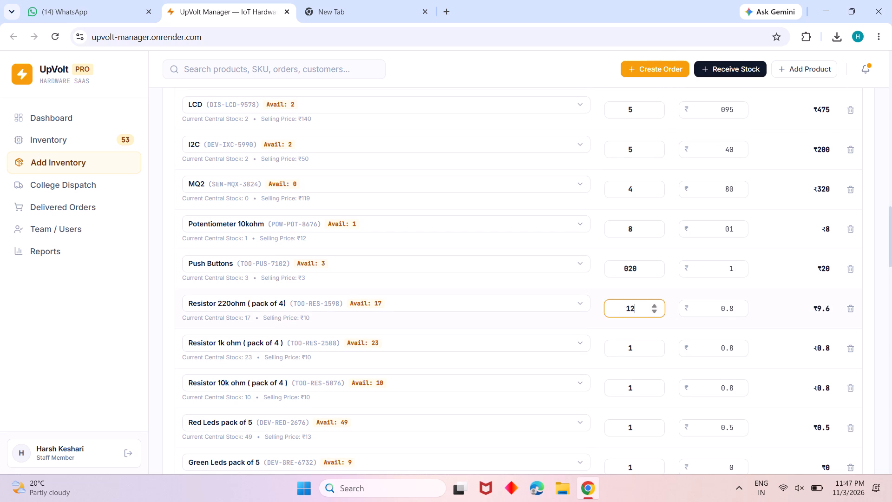
pyautogui.write('.5')
# Set the Resistor 1k ohm pack quantity to 13 and the Resistor 10k ohm pack quantity to 12.
pyautogui.click(642, 345)
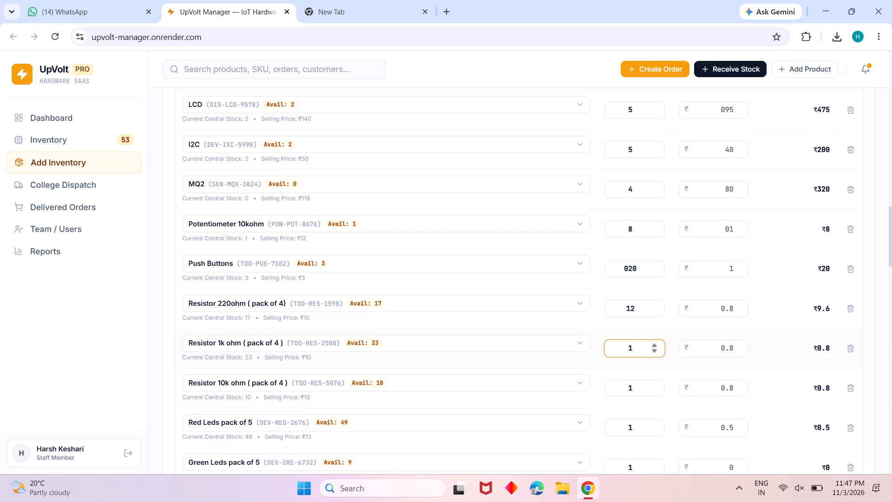
pyautogui.press('3')
pyautogui.click(639, 384)
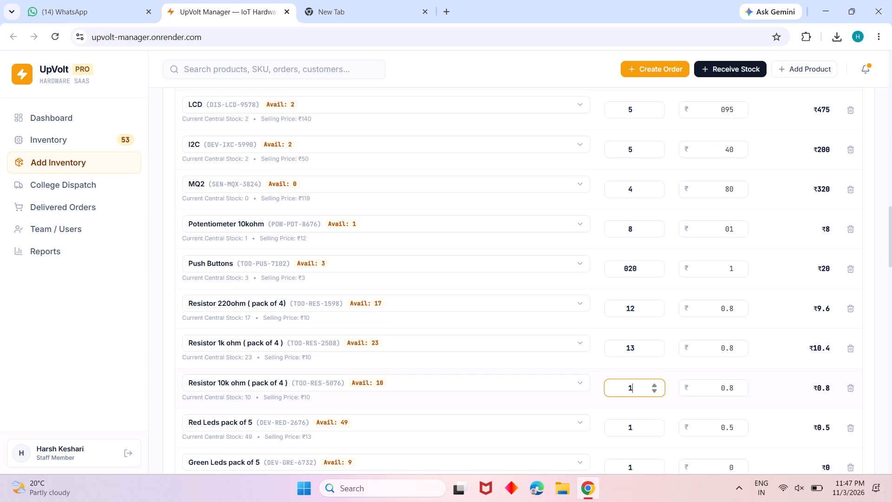
pyautogui.press('2')
# Set the quantity to 10 for each of the Red, Green and Yellow Leds packs of 5.
pyautogui.scroll(-2, 763, 384)
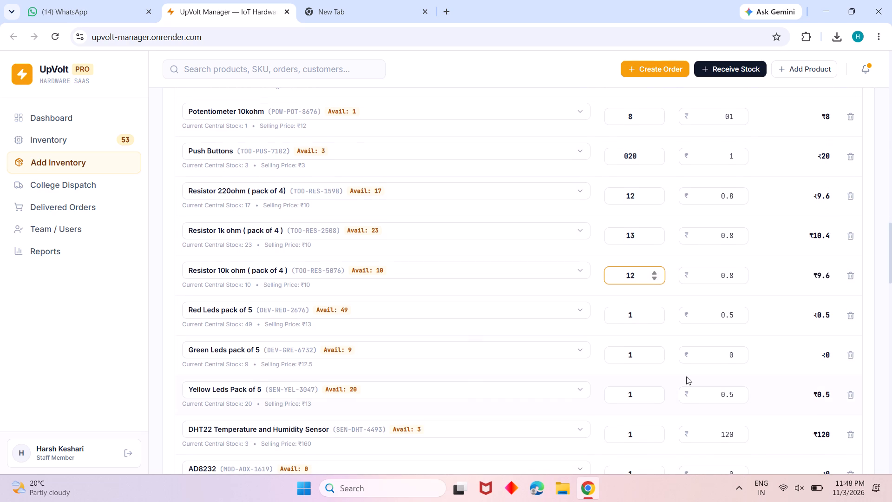
pyautogui.click(633, 317)
pyautogui.press('0')
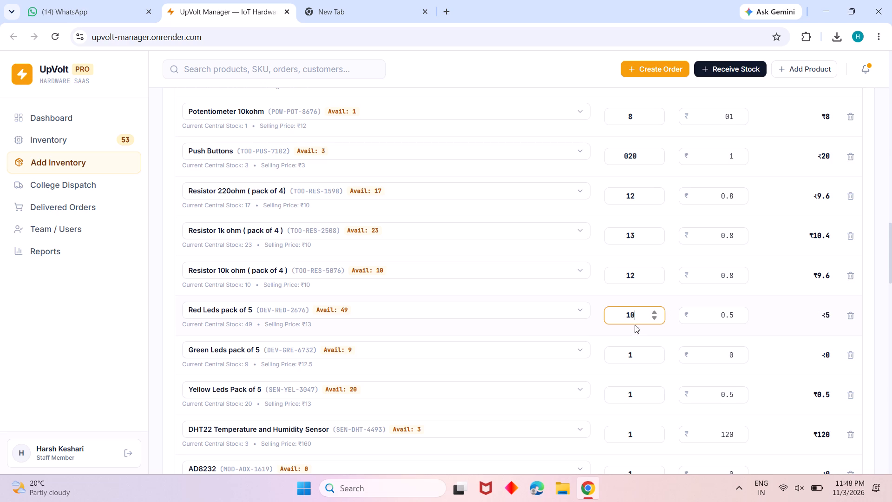
pyautogui.click(637, 350)
pyautogui.press('0')
pyautogui.click(637, 395)
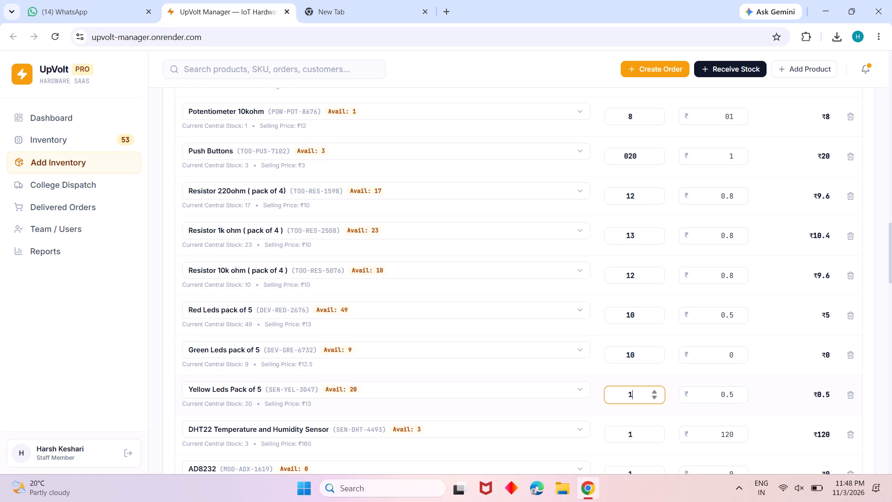
pyautogui.press('0')
# Set the cost price to ₹2.5 for each of the Red, Green and Yellow Leds packs of 5.
pyautogui.click(724, 318)
pyautogui.press('BackSpace')
pyautogui.press('2')
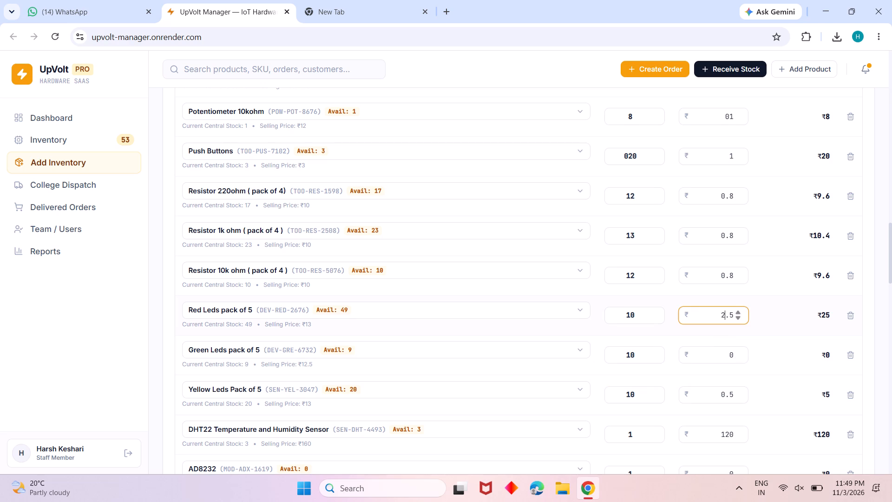
pyautogui.click(726, 350)
pyautogui.press('Right')
pyautogui.write('2.5')
pyautogui.click(725, 395)
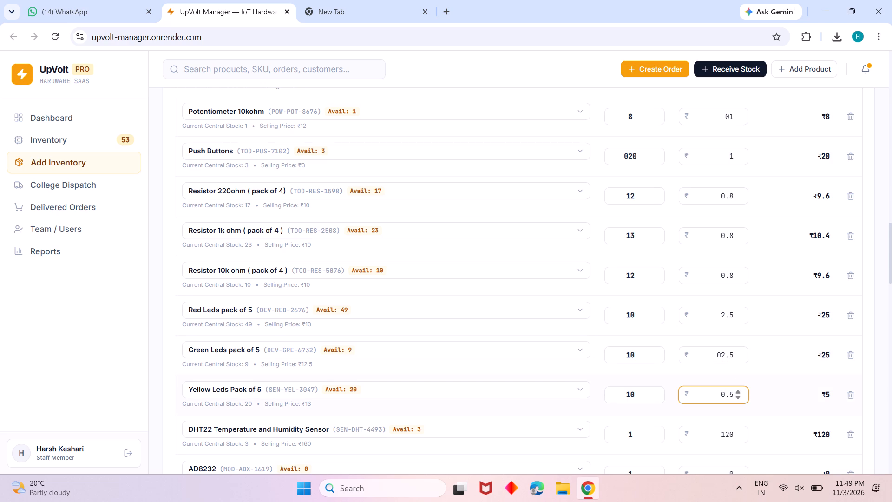
pyautogui.press('BackSpace')
pyautogui.press('2')
# Set the DHT22 Temperature and Humidity Sensor quantity to 2 units.
pyautogui.scroll(-4, 754, 395)
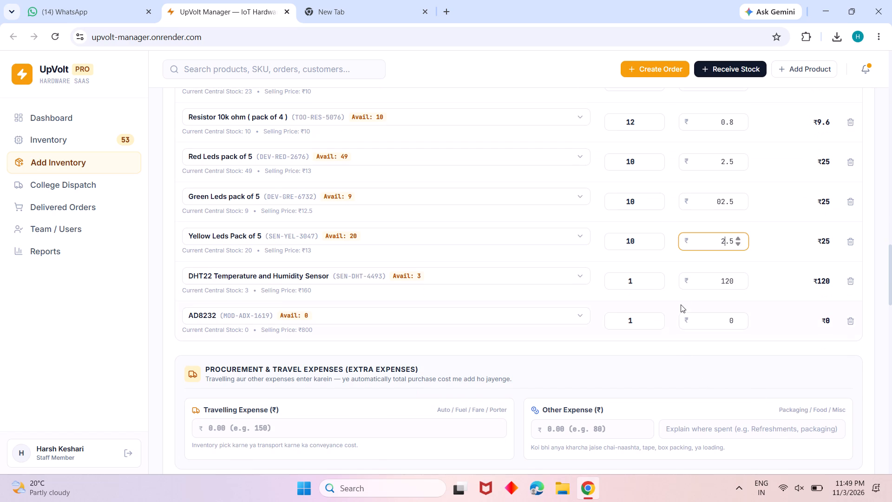
pyautogui.click(654, 279)
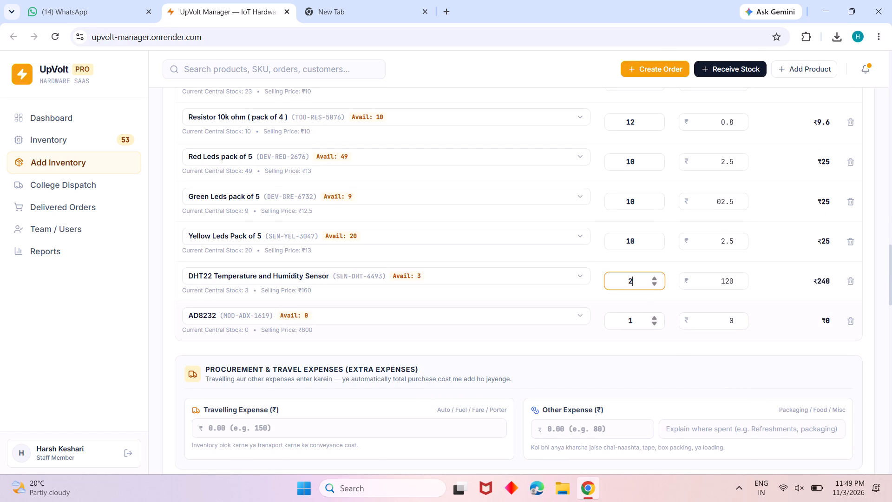
# Set the AD8232 cost price to ₹675 per unit.
pyautogui.click(731, 323)
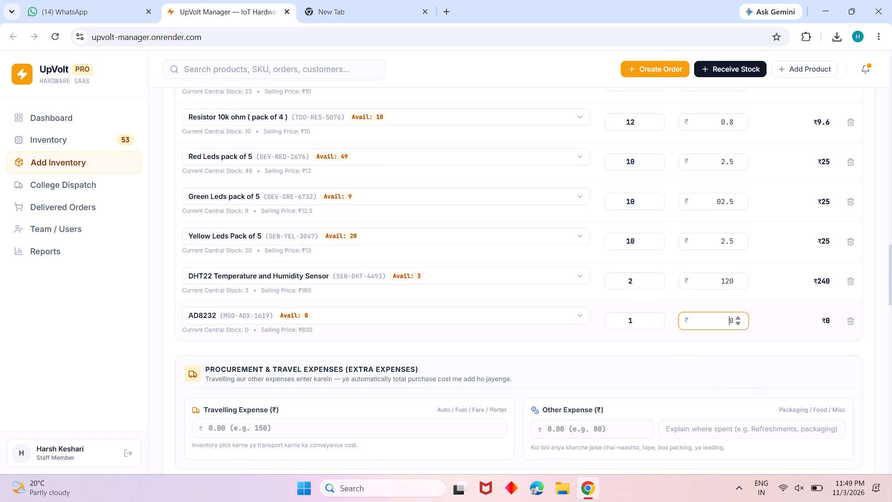
pyautogui.press('Right')
pyautogui.write('675')
# Review the total purchase cost and check the quantities and unit costs of the listed components from the first item down.
pyautogui.scroll(-2, 703, 384)
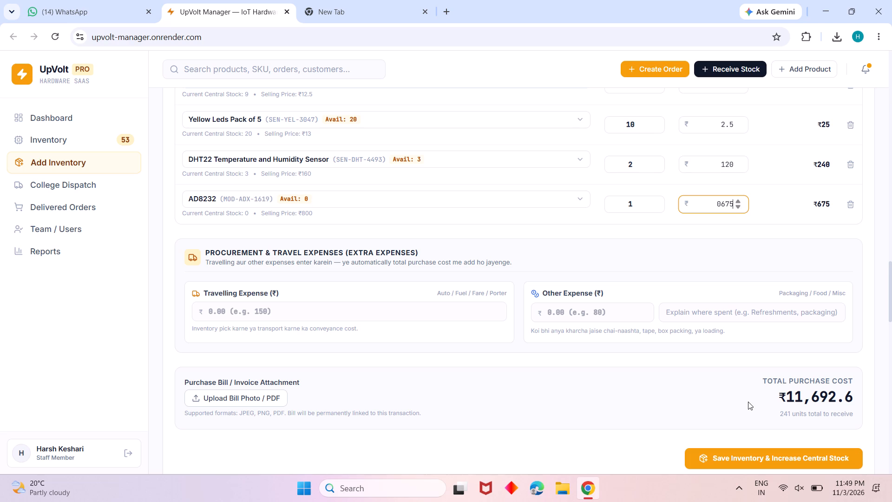
pyautogui.moveTo(785, 392); pyautogui.dragTo(841, 399)
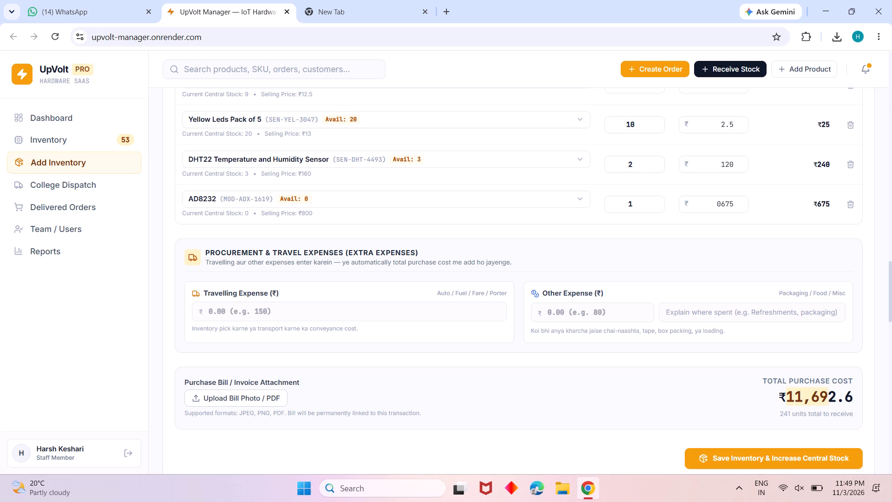
pyautogui.moveTo(841, 399); pyautogui.dragTo(891, 399)
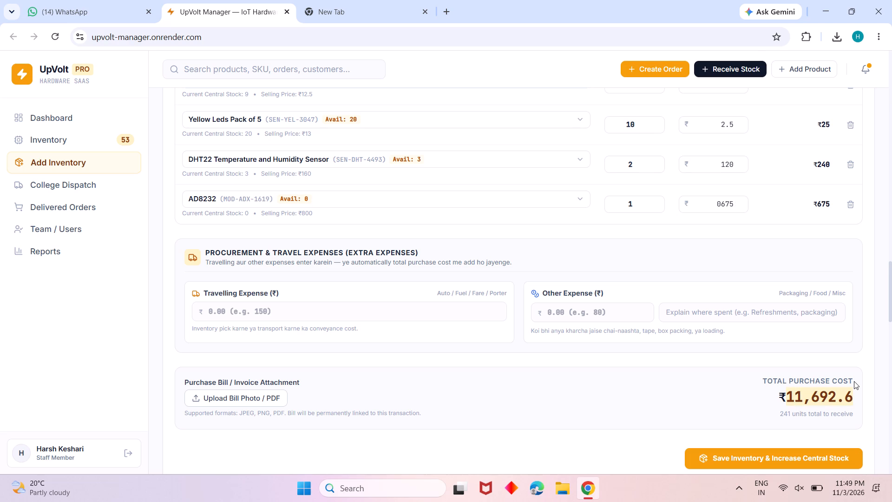
pyautogui.scroll(1, 854, 381)
pyautogui.click(836, 403)
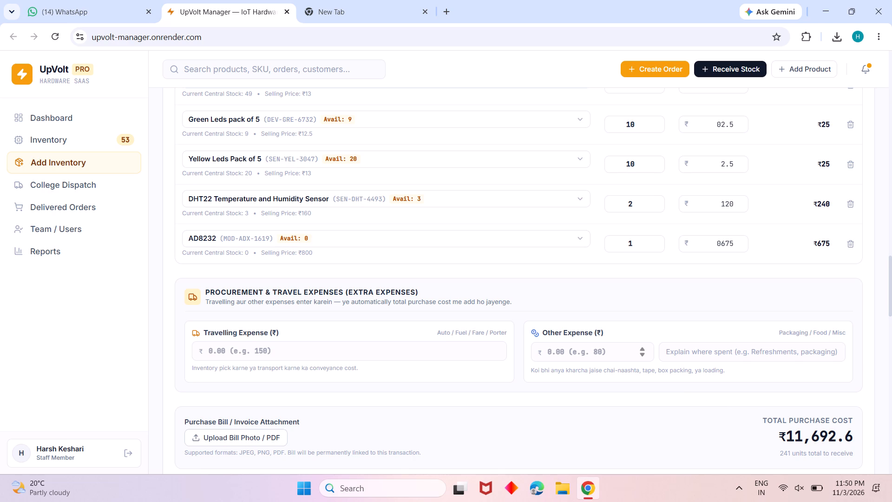
pyautogui.scroll(3, 641, 361)
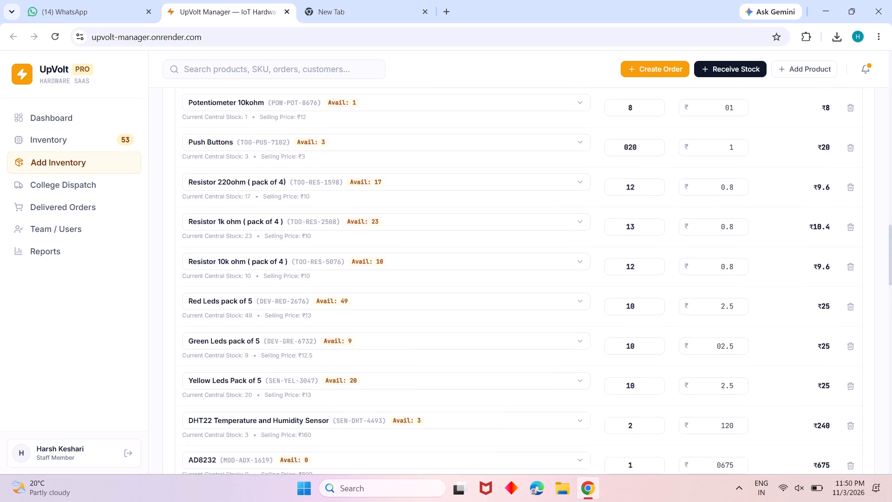
pyautogui.scroll(4, 641, 361)
pyautogui.scroll(7, 401, 274)
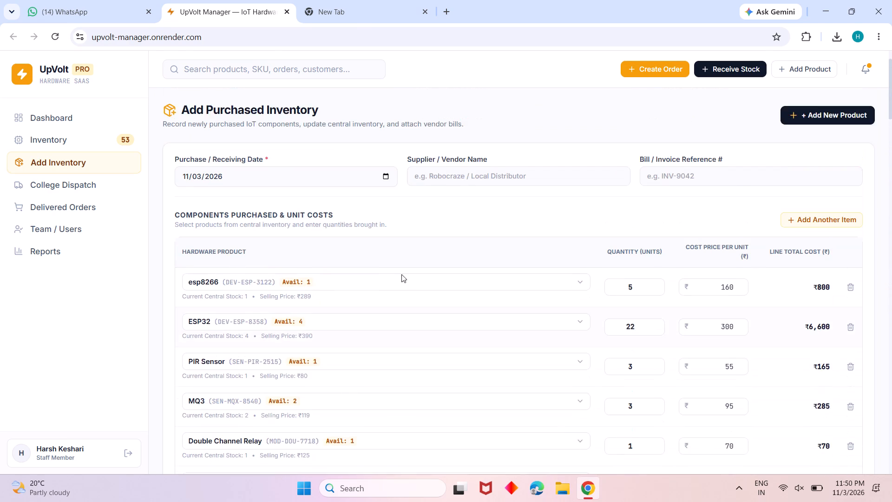
pyautogui.scroll(-1, 401, 274)
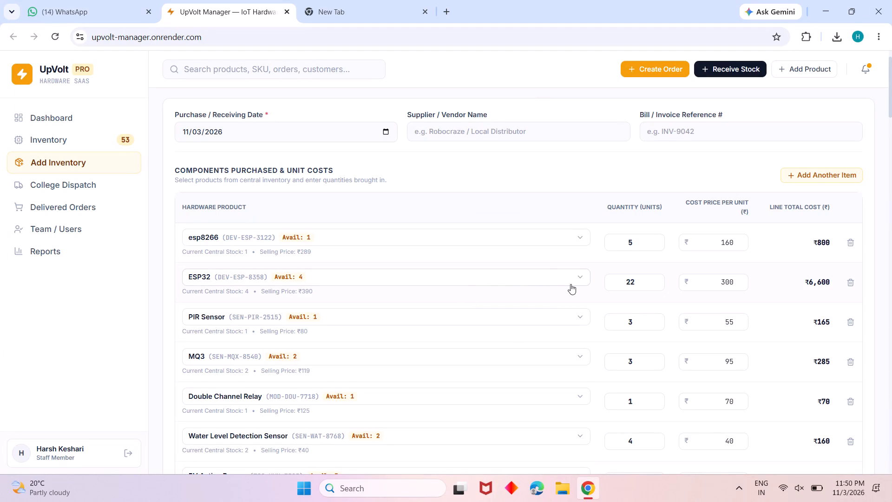
pyautogui.scroll(-1, 465, 301)
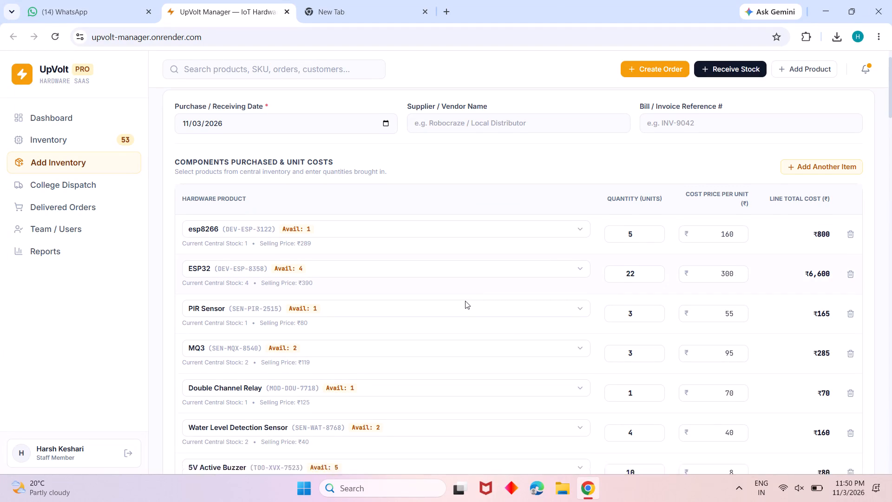
pyautogui.scroll(-1, 465, 301)
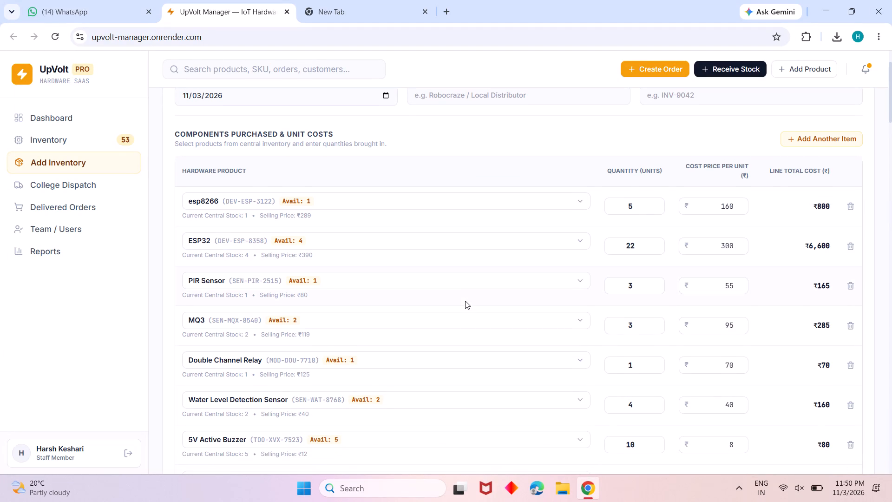
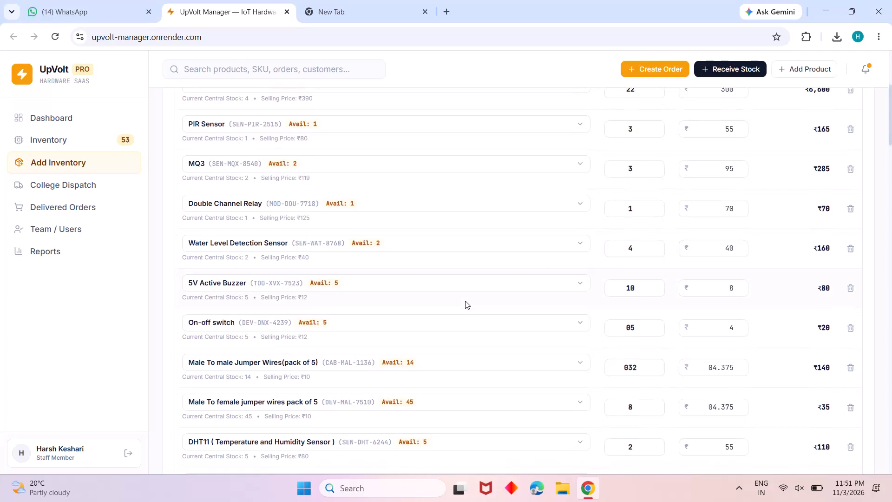
# Review the remaining listed components' quantities and unit costs down to the total purchase cost.
pyautogui.scroll(-3, 465, 301)
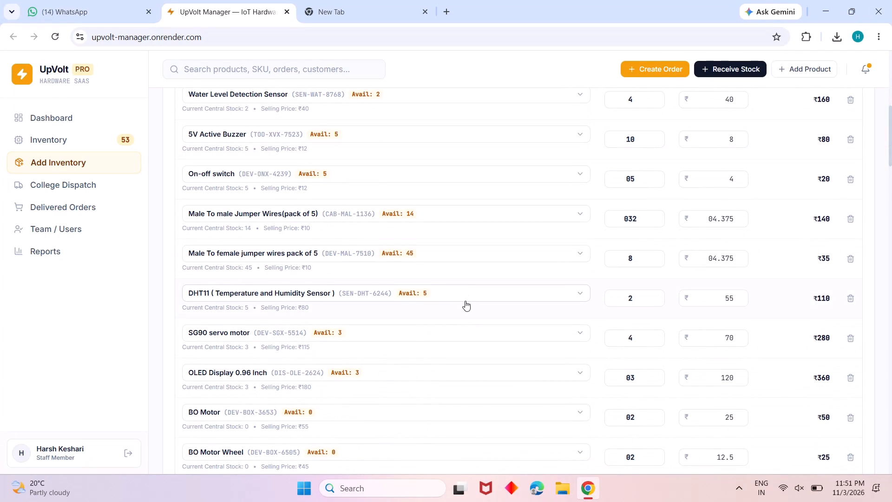
pyautogui.scroll(-11, 465, 301)
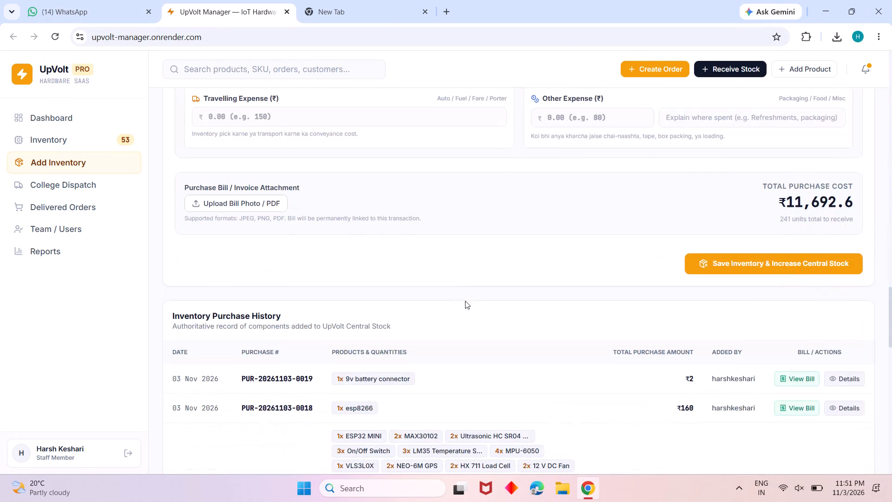
pyautogui.scroll(-1, 465, 301)
# Add another item row to the purchased components list.
pyautogui.scroll(9, 465, 301)
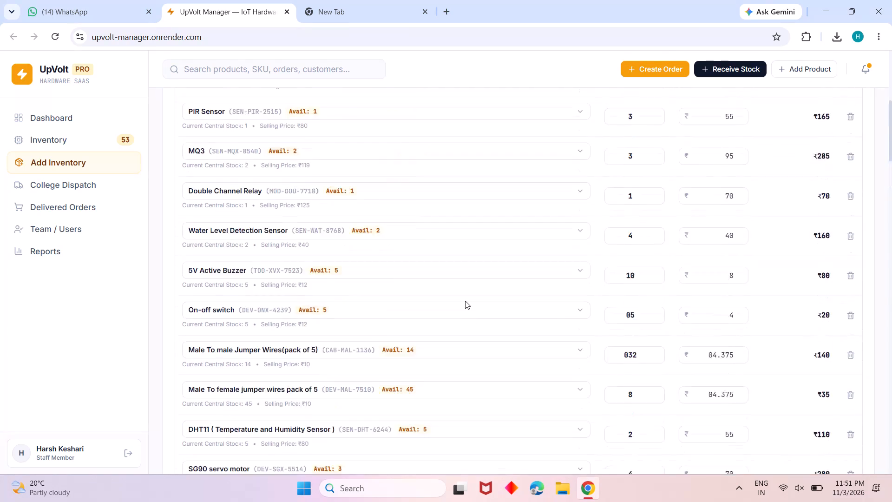
pyautogui.scroll(1, 465, 301)
pyautogui.scroll(2, 495, 385)
pyautogui.click(798, 216)
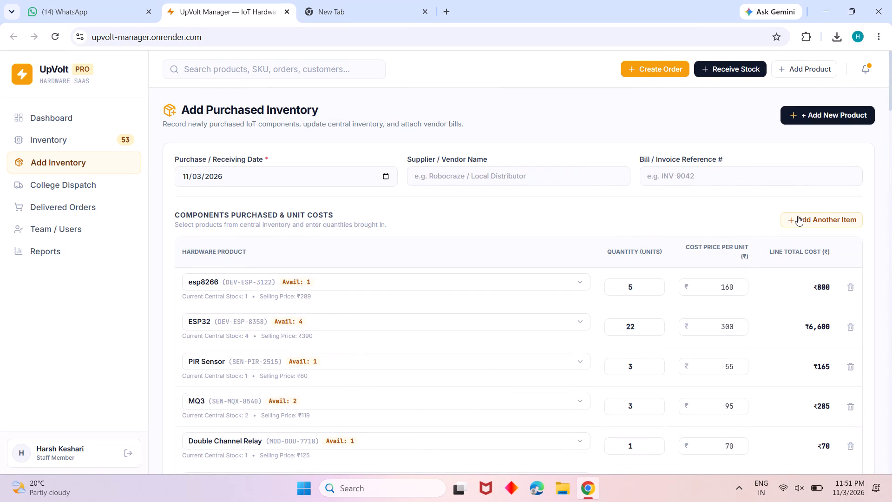
# Search the new item row's product selector for "li".
pyautogui.scroll(-8, 525, 217)
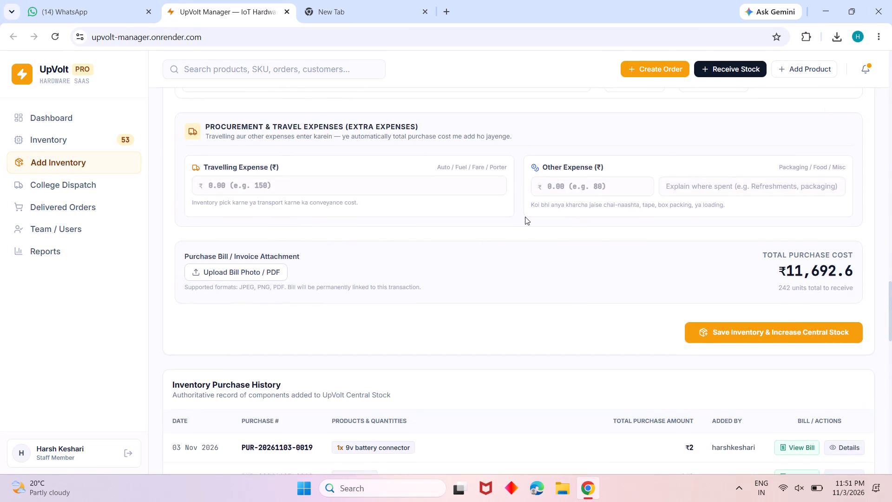
pyautogui.scroll(1, 395, 245)
pyautogui.click(277, 200)
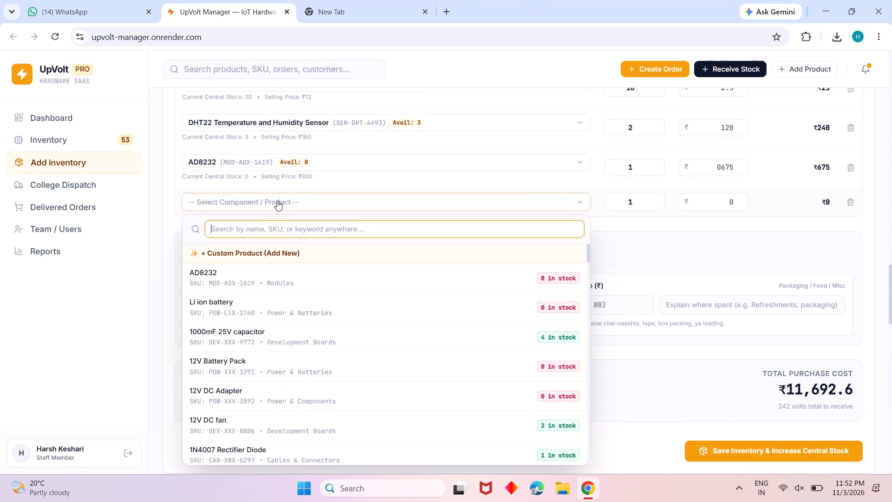
pyautogui.write('li')
pyautogui.press('space')
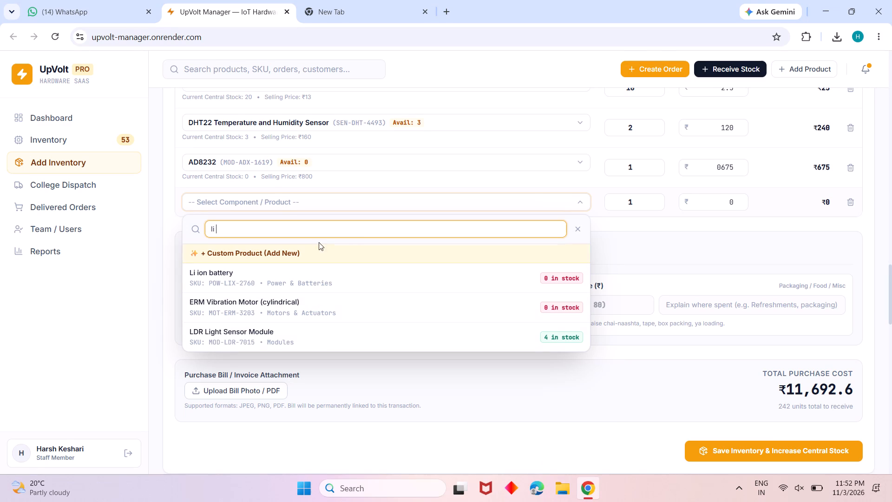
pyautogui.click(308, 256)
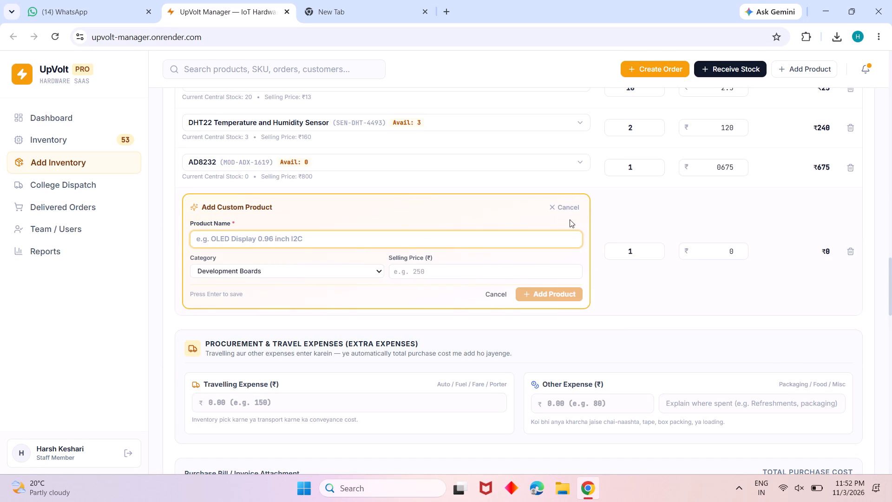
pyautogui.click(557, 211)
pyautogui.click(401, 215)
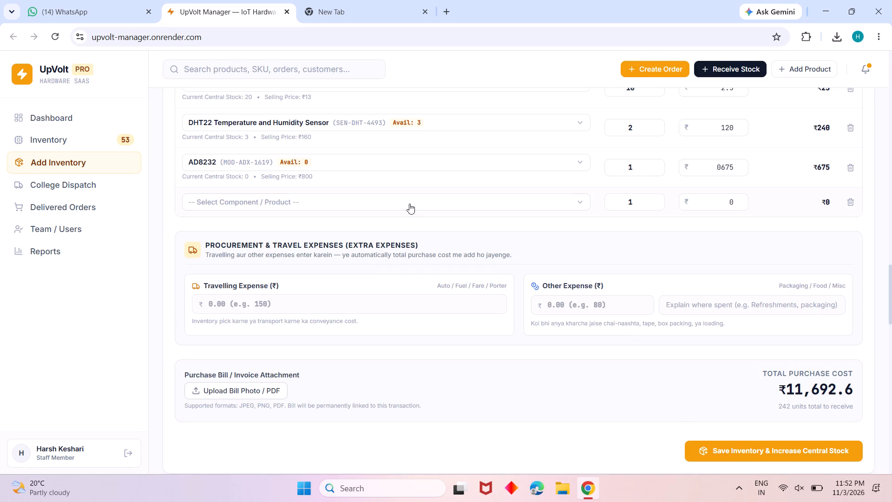
# Search the new item row's product selector for "holder", then close the selector without choosing a product.
pyautogui.click(409, 204)
pyautogui.write('fd')
pyautogui.press('BackSpace')
pyautogui.press('BackSpace')
pyautogui.write('holder')
pyautogui.press('space')
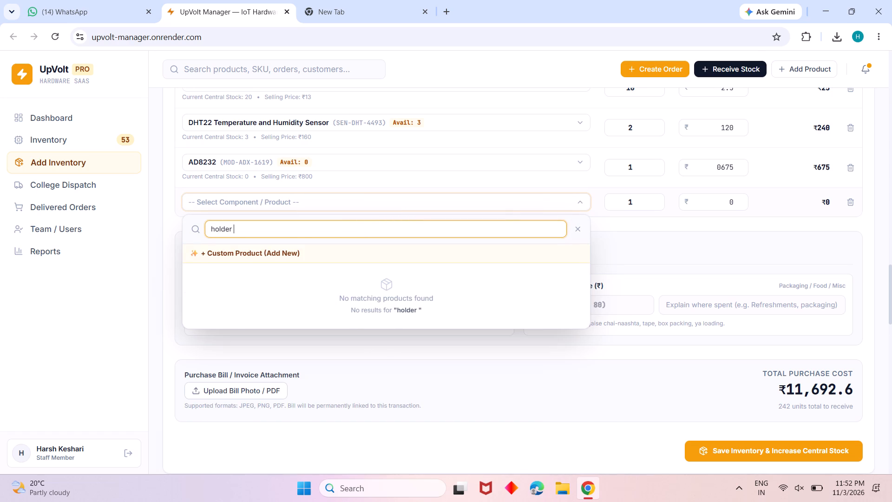
pyautogui.hotkey('ctrl', 'BackSpace')
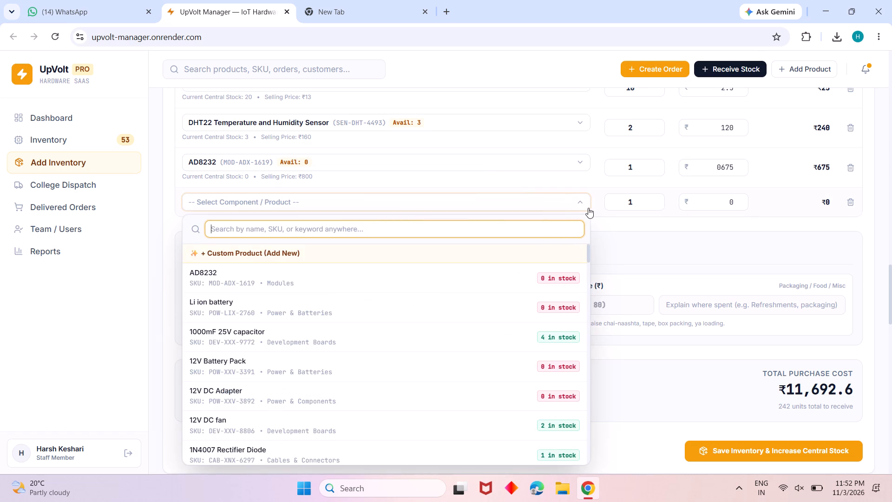
pyautogui.click(579, 205)
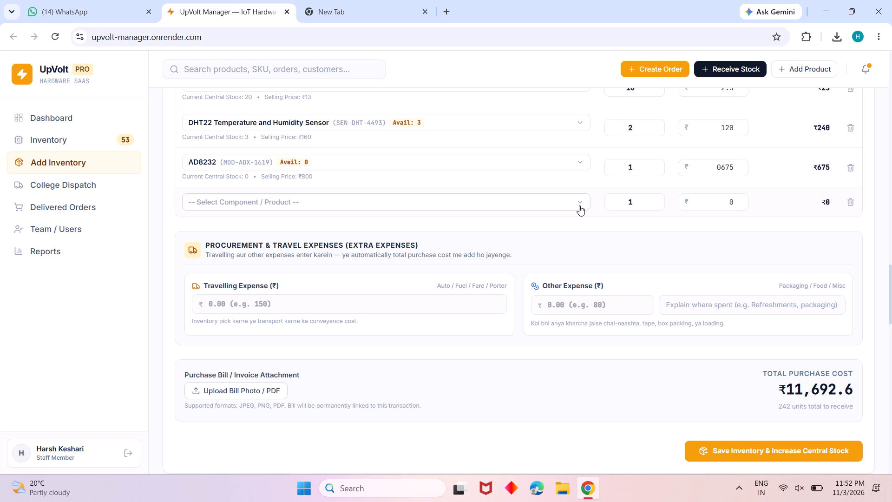
# Open the custom product form in the new item row.
pyautogui.click(556, 200)
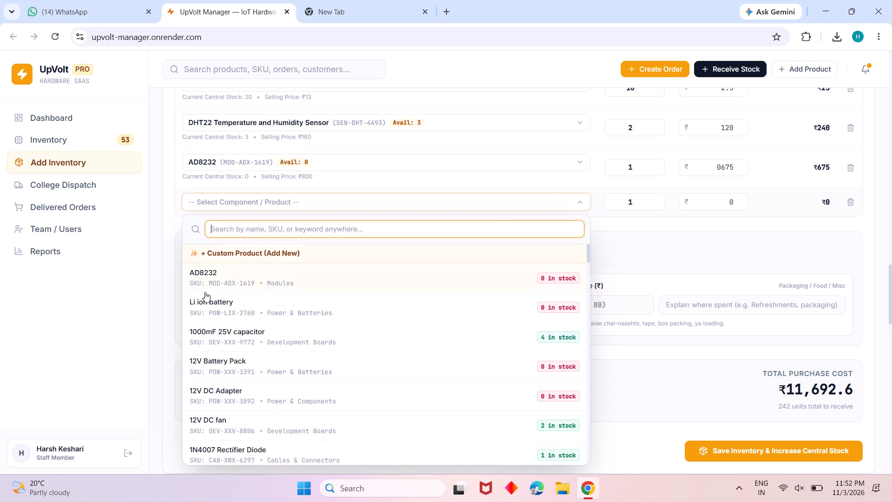
pyautogui.click(265, 253)
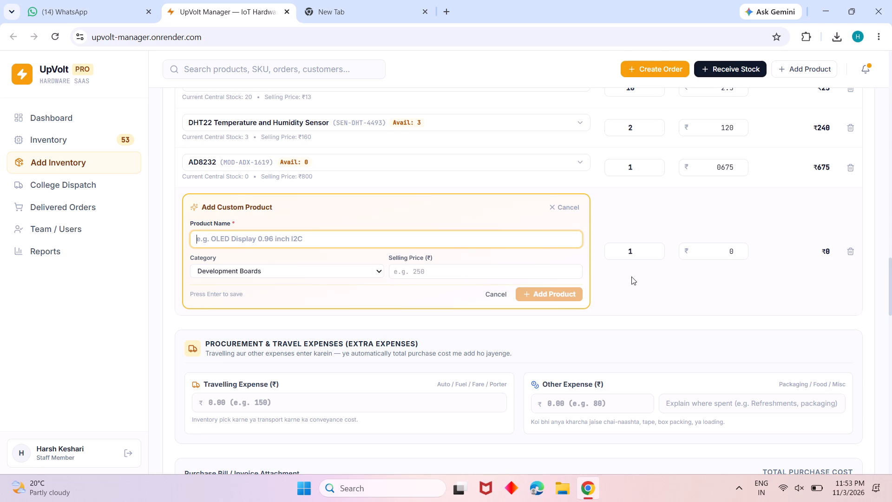
# Set the purchase/receiving date to 11/02/2026.
pyautogui.scroll(8, 631, 277)
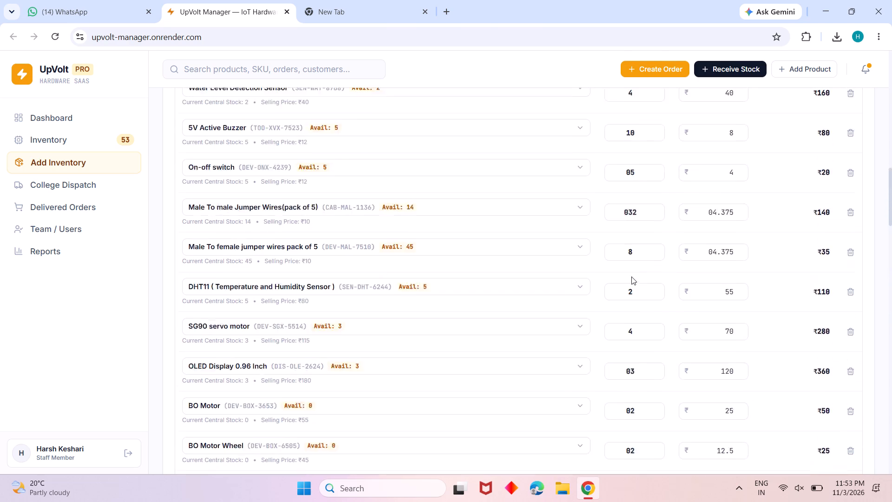
pyautogui.scroll(5, 452, 257)
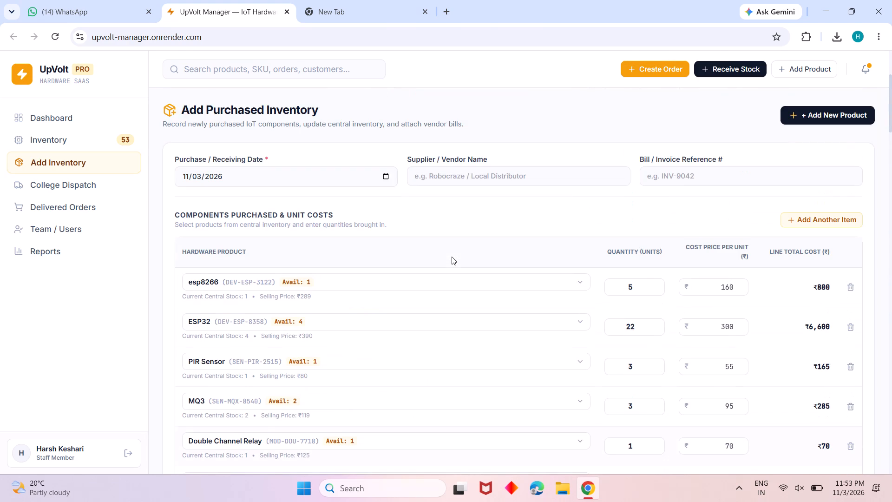
pyautogui.click(472, 174)
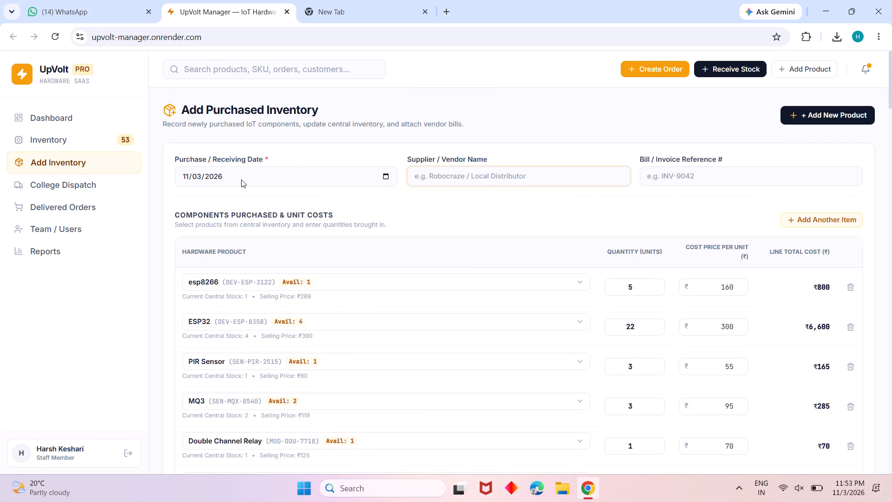
pyautogui.click(186, 173)
pyautogui.write('10')
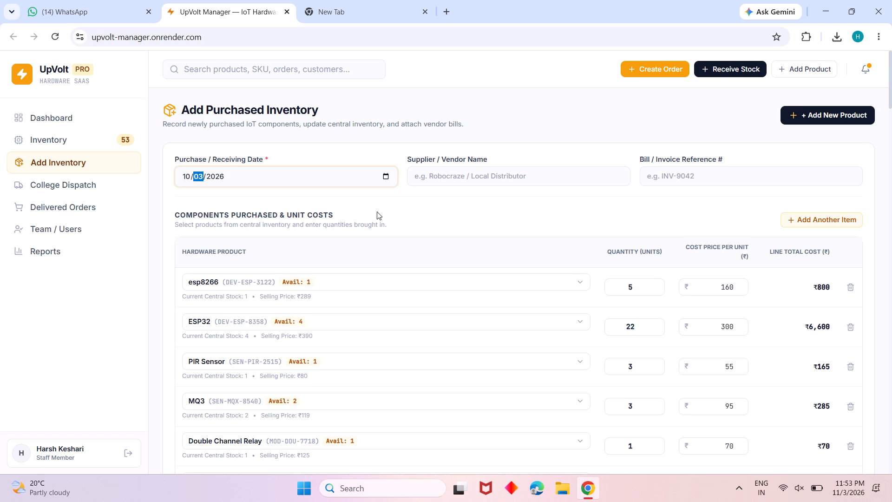
pyautogui.click(452, 206)
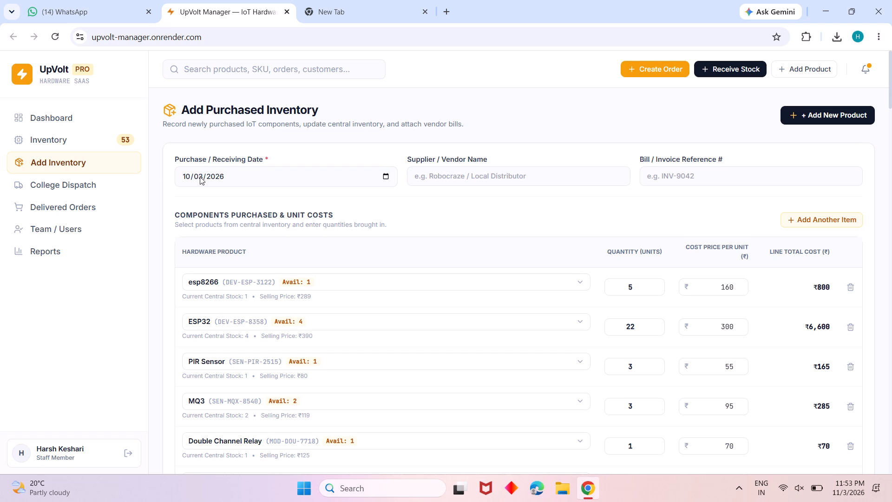
pyautogui.click(202, 177)
pyautogui.write('10')
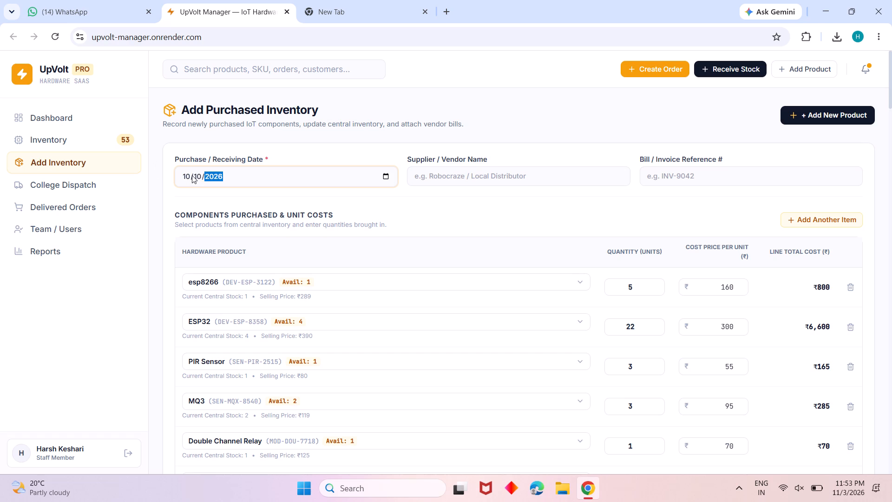
pyautogui.click(190, 175)
pyautogui.write('11')
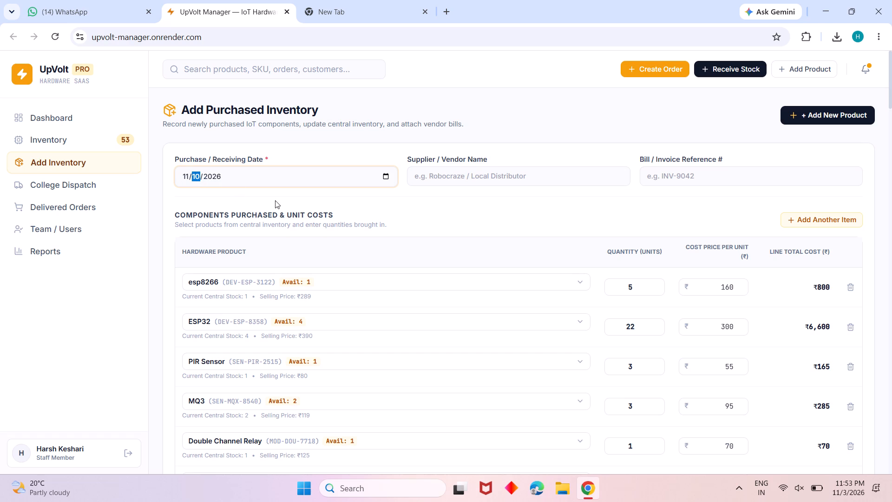
pyautogui.click(271, 191)
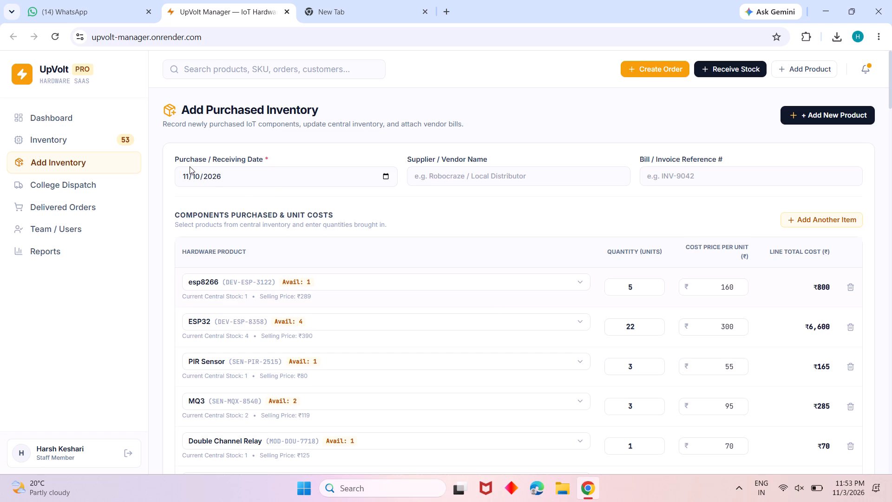
pyautogui.click(198, 175)
pyautogui.press('2')
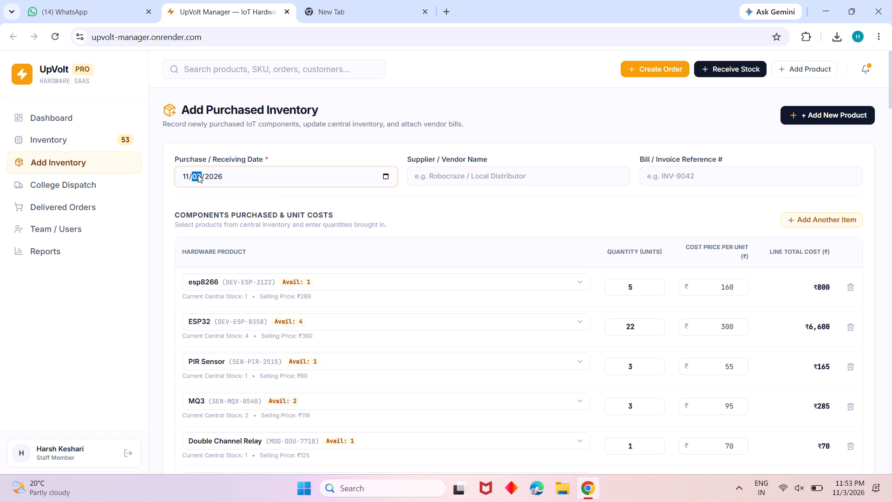
pyautogui.click(248, 218)
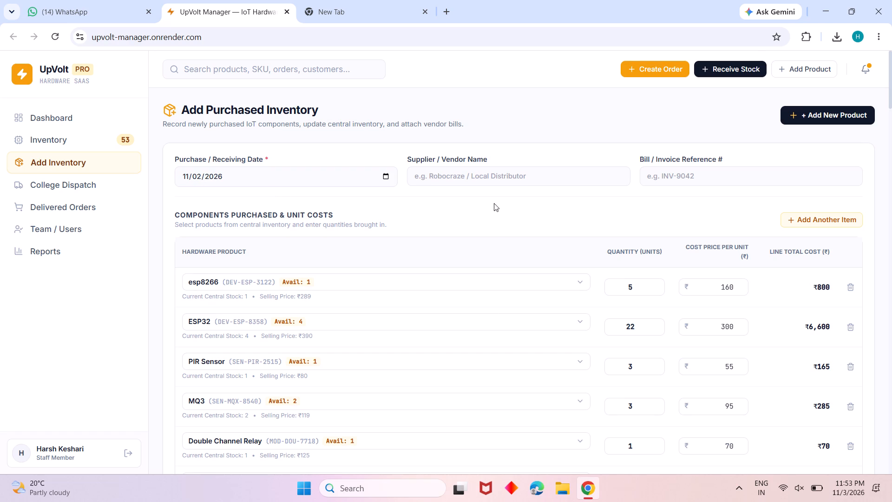
# Enter "BONUS Electronics" as the supplier/vendor name.
pyautogui.click(496, 183)
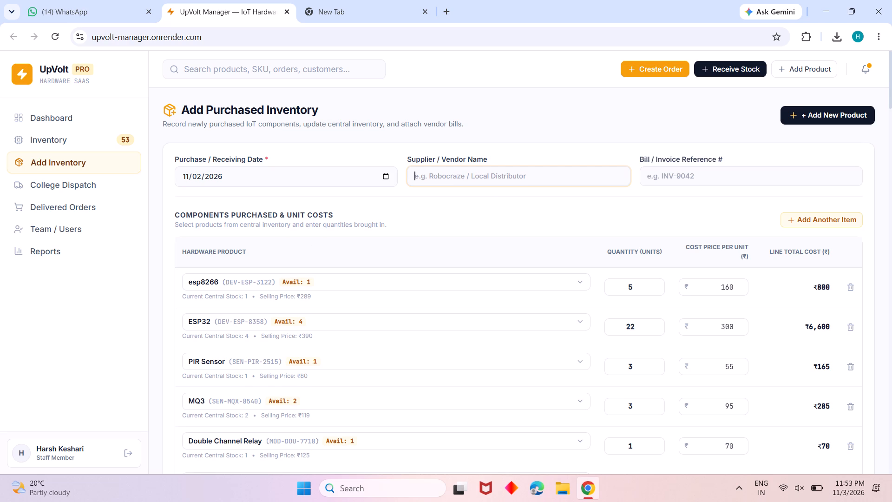
pyautogui.write('BON')
pyautogui.write('US')
pyautogui.press('space')
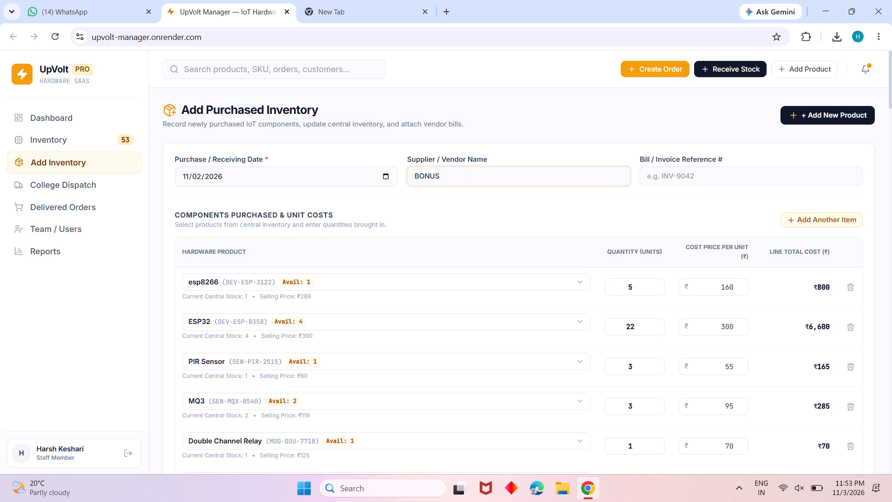
pyautogui.write('Electo')
pyautogui.press('BackSpace')
pyautogui.write('roi')
pyautogui.press('BackSpace')
pyautogui.write('nicd')
pyautogui.press('BackSpace')
pyautogui.press('s')
# Look through the component rows again from the first item toward the end of the list.
pyautogui.scroll(-6, 627, 206)
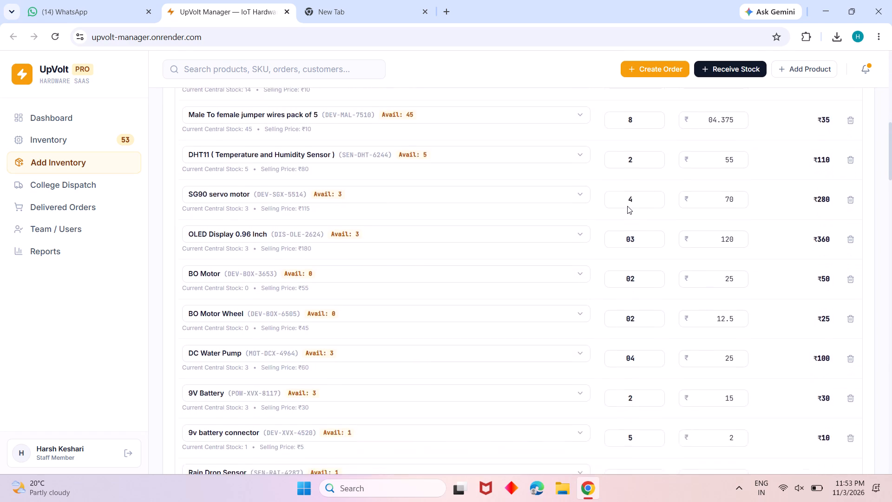
pyautogui.scroll(-2, 627, 206)
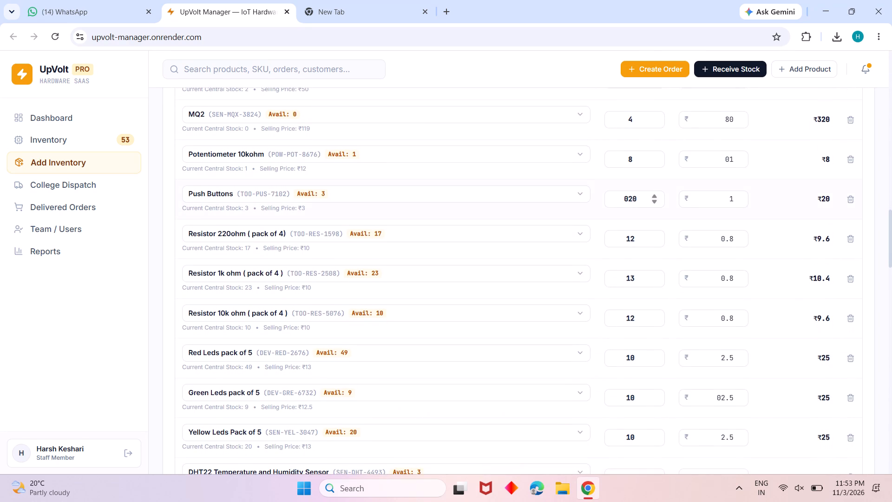
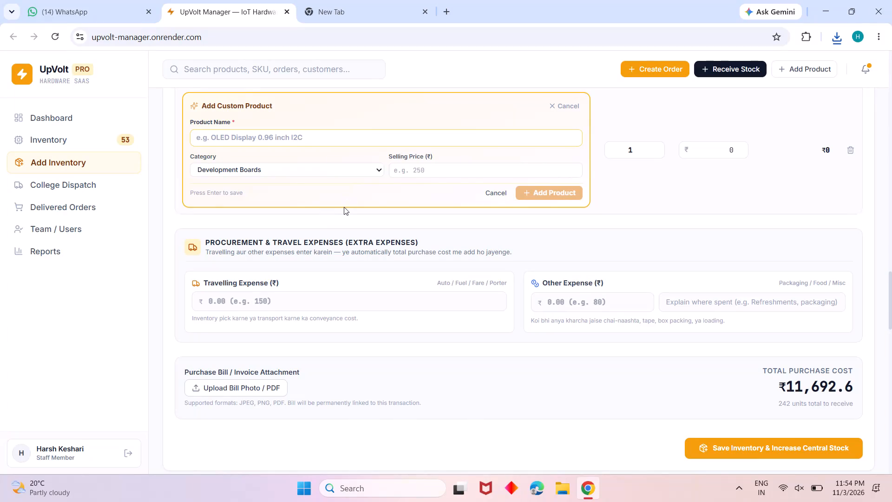
# Close the blank custom product form and search the new row's component list for "alora".
pyautogui.click(363, 145)
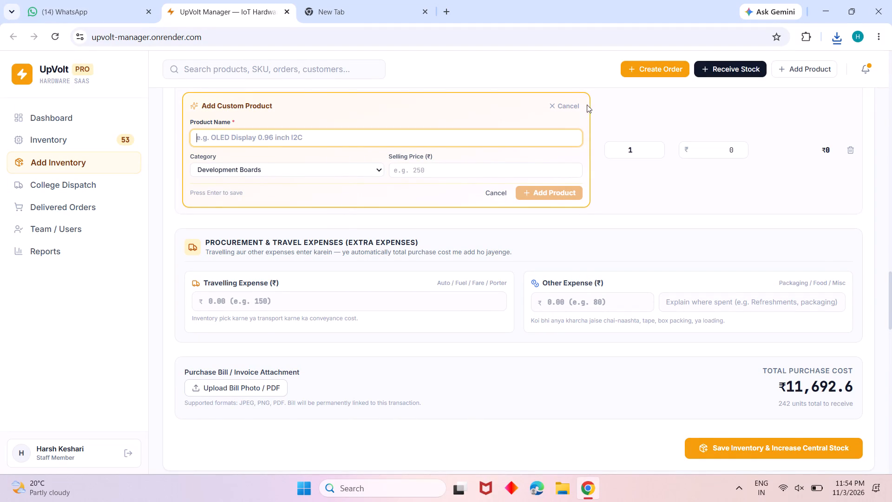
pyautogui.click(570, 106)
pyautogui.click(411, 108)
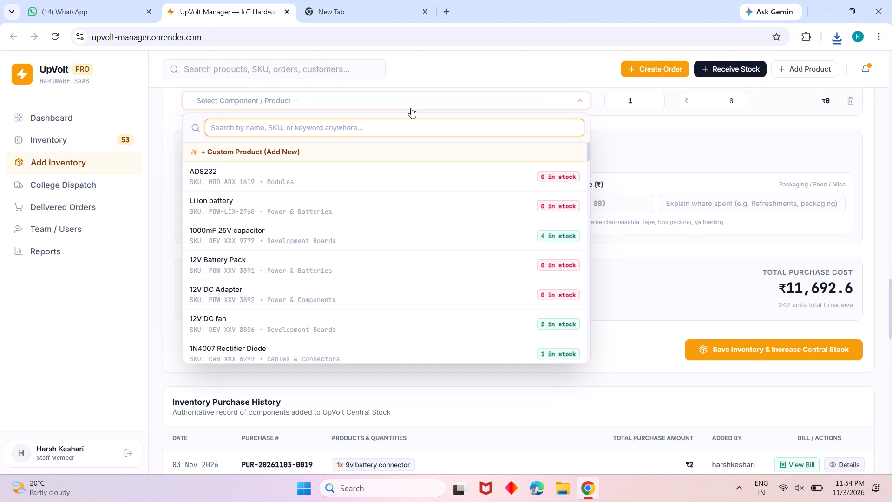
pyautogui.write('alora')
pyautogui.press('BackSpace')
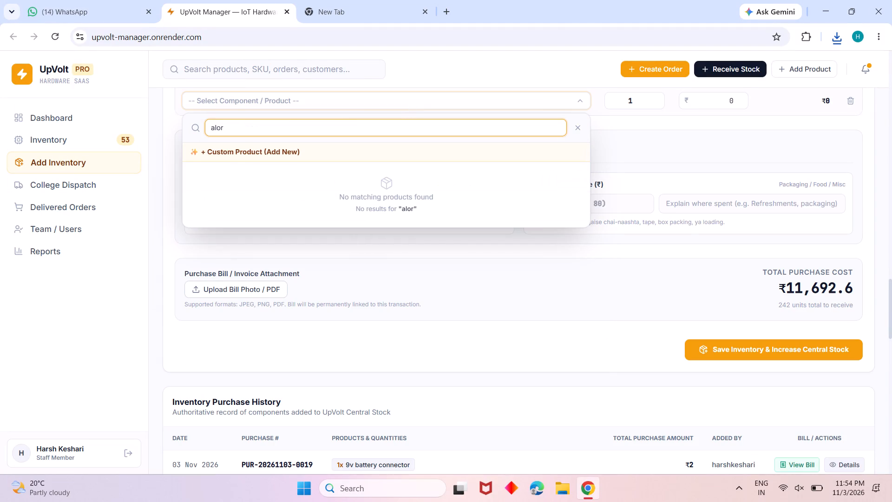
pyautogui.hotkey('ctrl', 'BackSpace')
# Reopen the custom product form for the new item row and enter "Lora Module" as the product name.
pyautogui.click(344, 160)
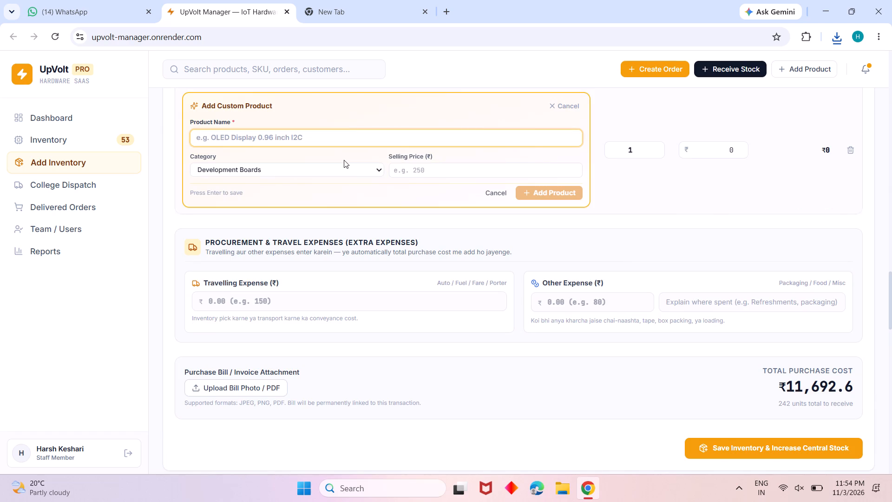
pyautogui.write('Alora Module')
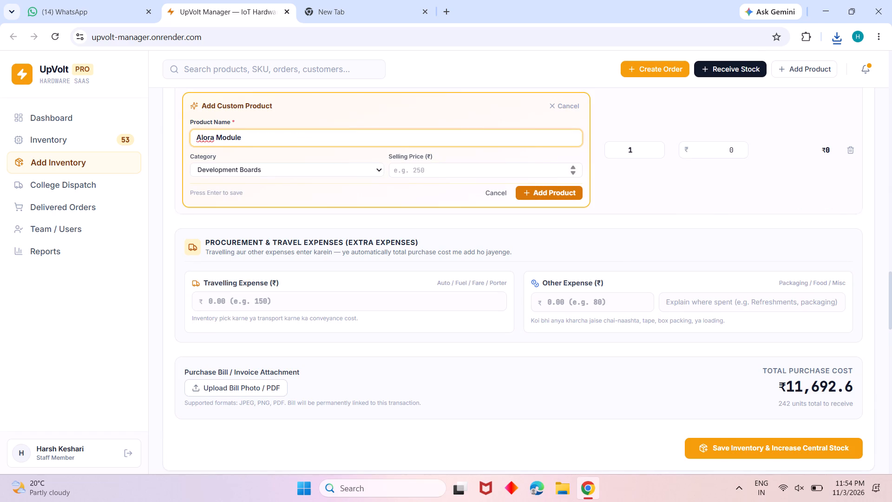
pyautogui.click(415, 177)
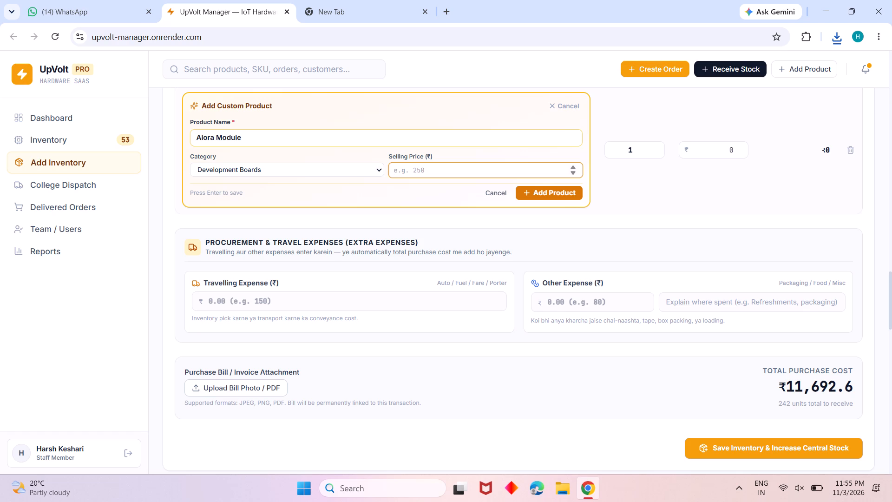
pyautogui.click(202, 137)
pyautogui.press('BackSpace')
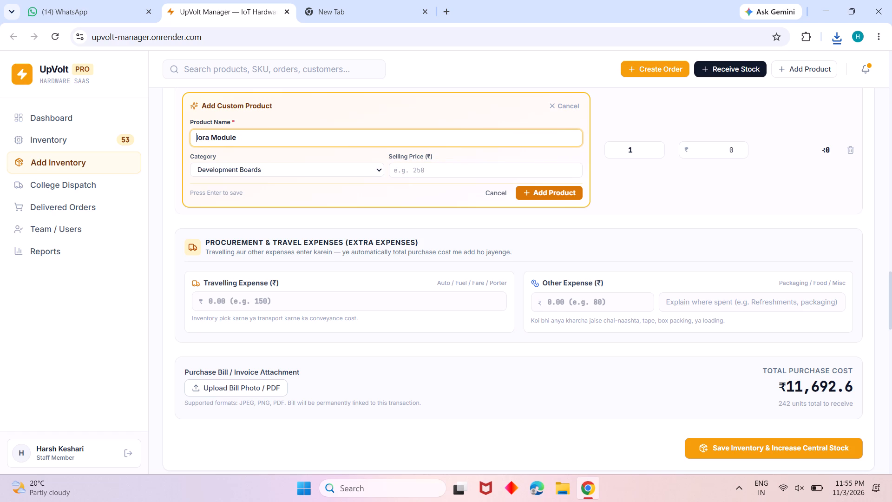
pyautogui.press('BackSpace')
pyautogui.press('Delete')
pyautogui.hotkey('shift', 'l')
# Set the custom product's category to Modules.
pyautogui.click(335, 167)
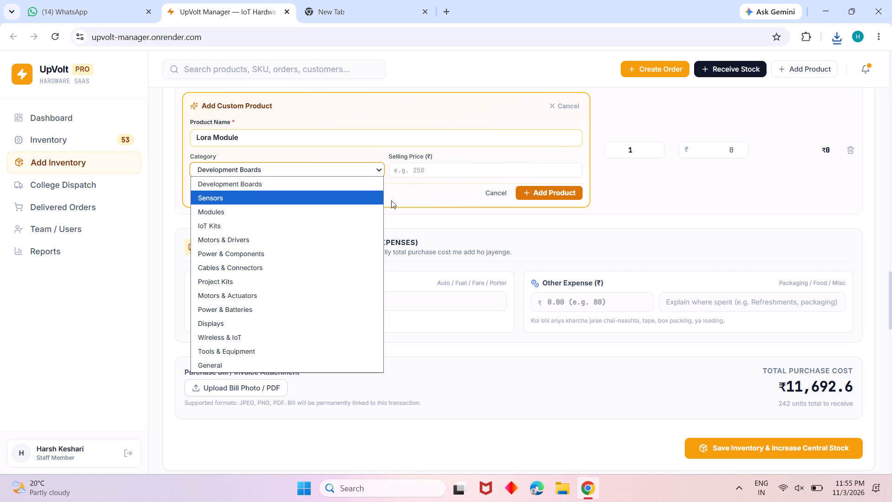
pyautogui.click(291, 206)
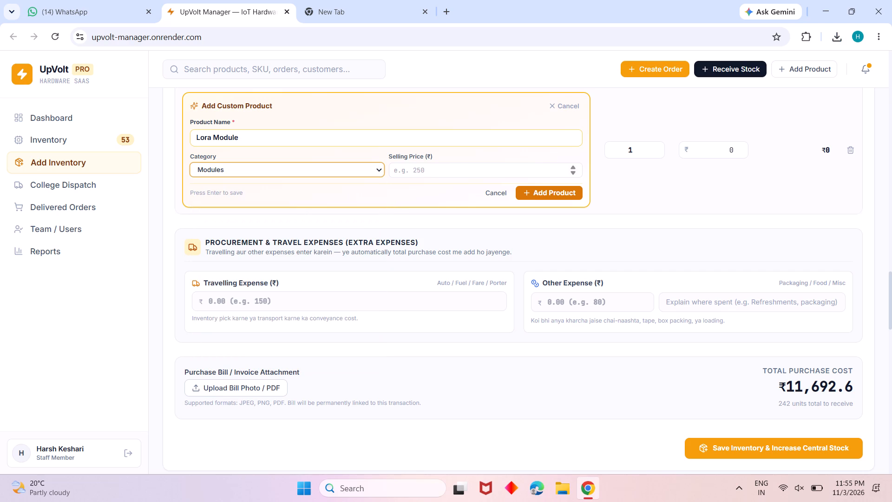
# Open the selling price of the Lora Module for entry.
pyautogui.click(426, 164)
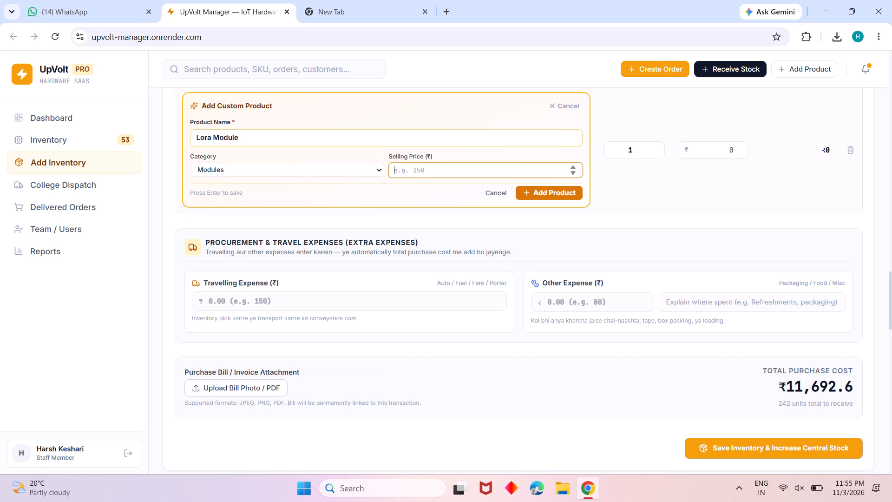
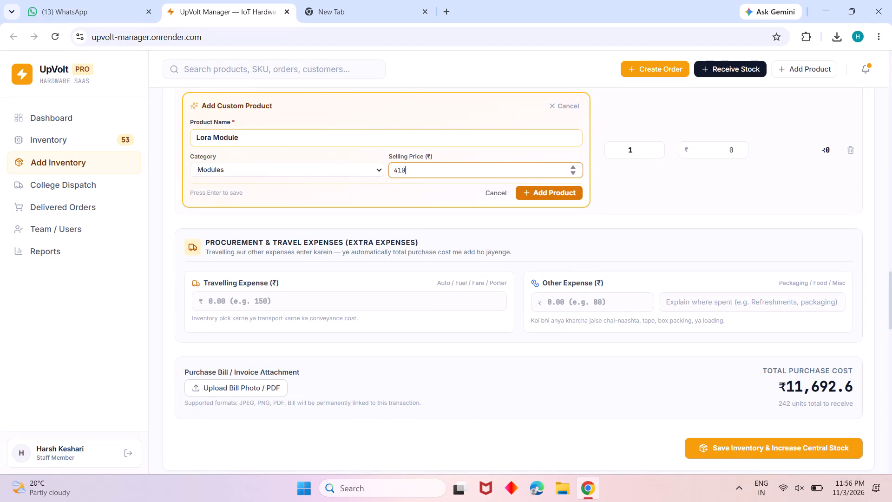
# Save the Lora Module as a custom product in the new item row.
pyautogui.click(544, 196)
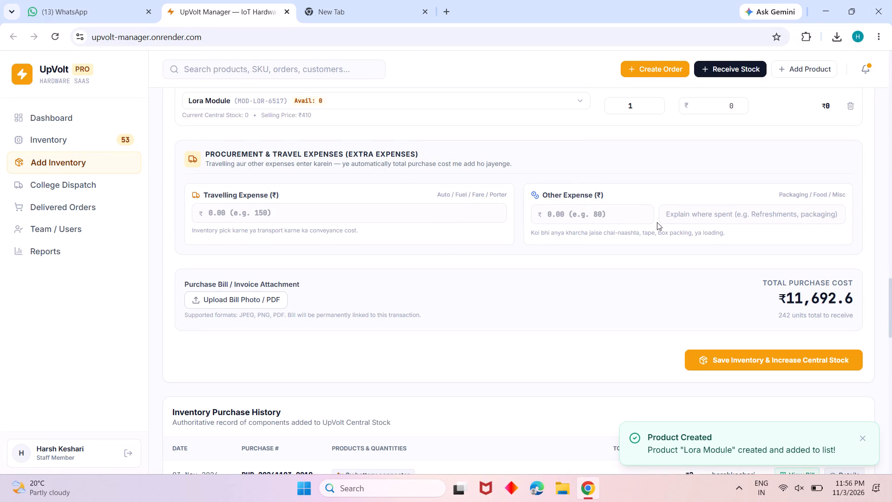
# Set the Lora Module row's quantity to 2 and its cost price per unit to ₹375.
pyautogui.scroll(2, 657, 222)
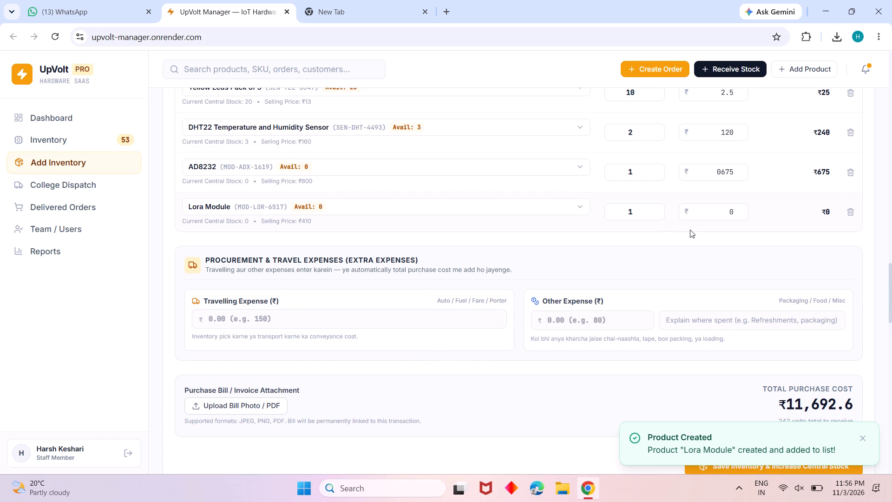
pyautogui.moveTo(735, 211); pyautogui.dragTo(723, 212)
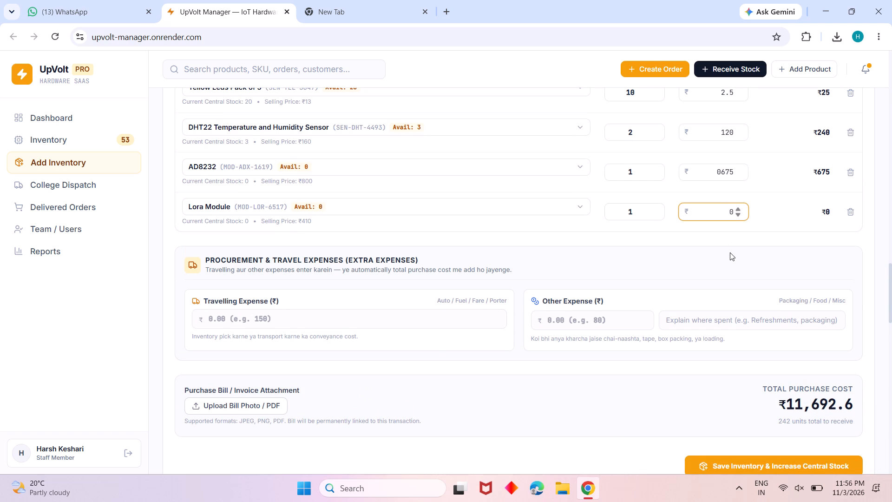
pyautogui.click(655, 209)
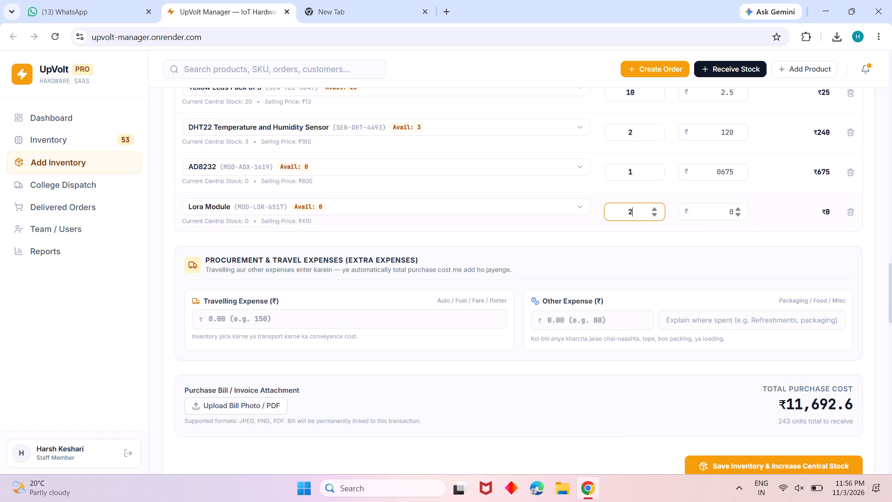
pyautogui.click(731, 213)
pyautogui.press('Right')
pyautogui.write('375')
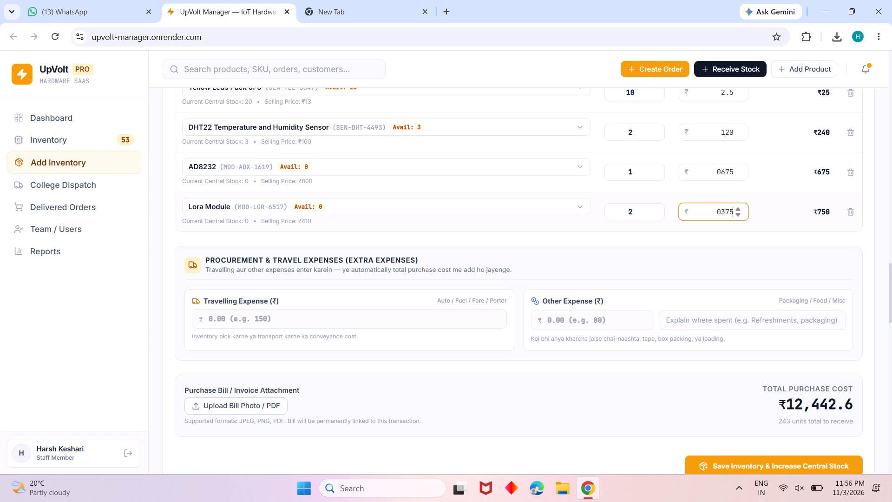
# Add another blank item row to the purchase list.
pyautogui.scroll(1, 678, 240)
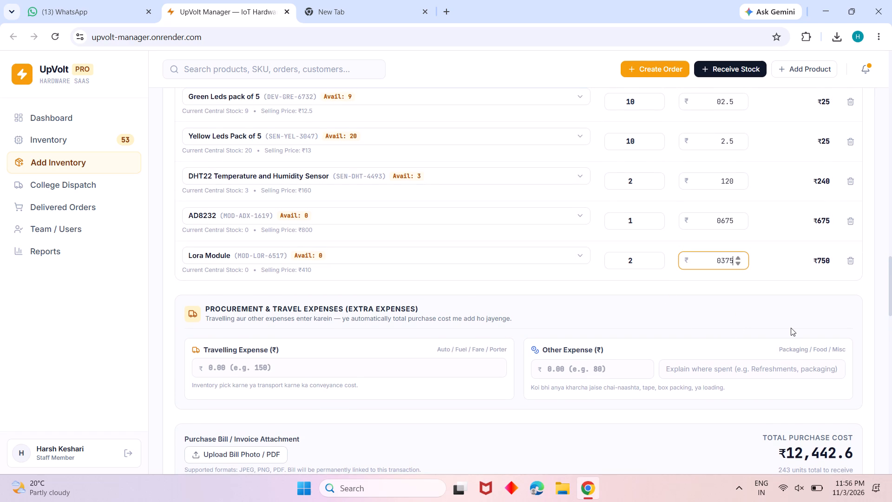
pyautogui.scroll(1, 711, 304)
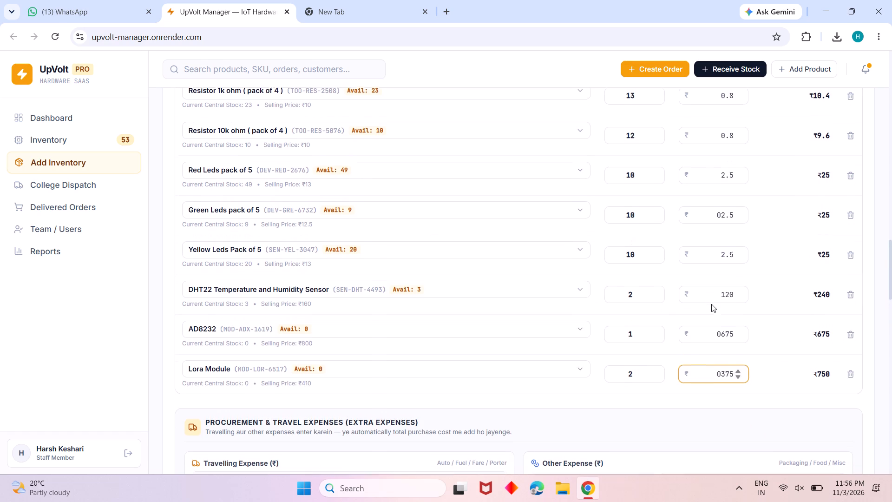
pyautogui.scroll(1, 711, 304)
pyautogui.scroll(-2, 711, 304)
pyautogui.scroll(9, 838, 319)
pyautogui.click(843, 224)
# Start a custom product in the blank item row and enter "Batter Holder" as its product name.
pyautogui.scroll(-4, 721, 213)
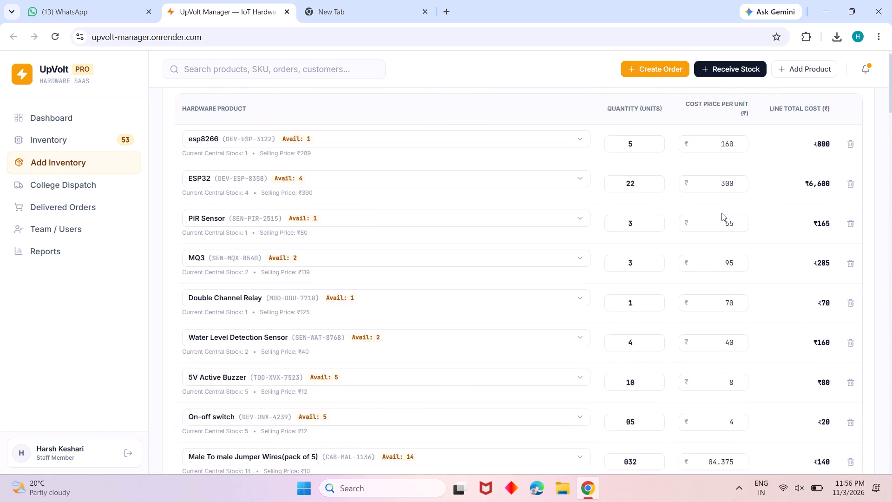
pyautogui.scroll(-1, 721, 213)
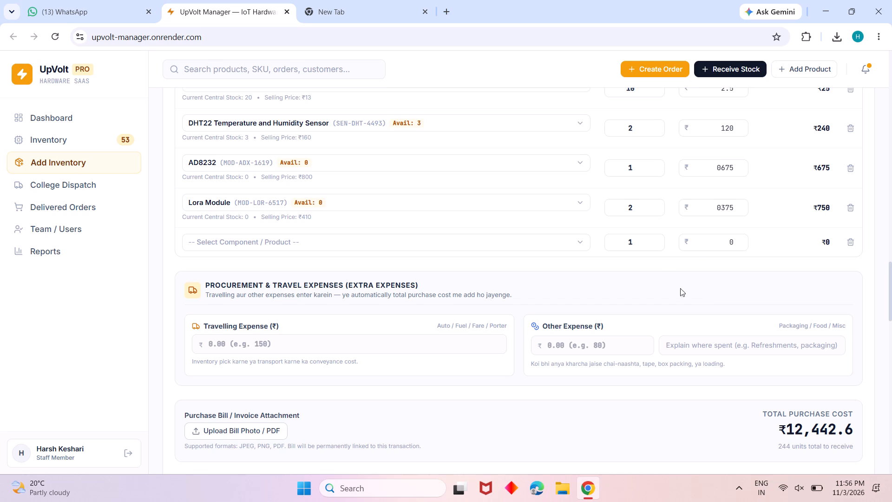
pyautogui.click(466, 244)
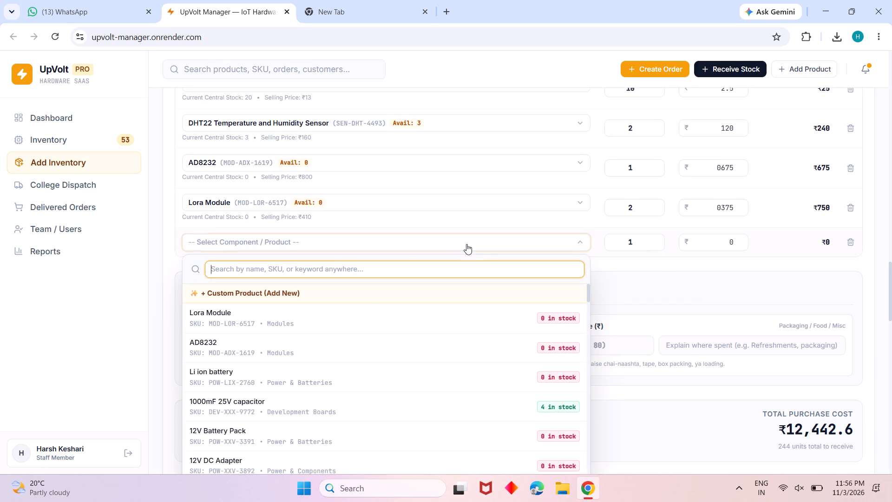
pyautogui.click(360, 296)
pyautogui.write('Be')
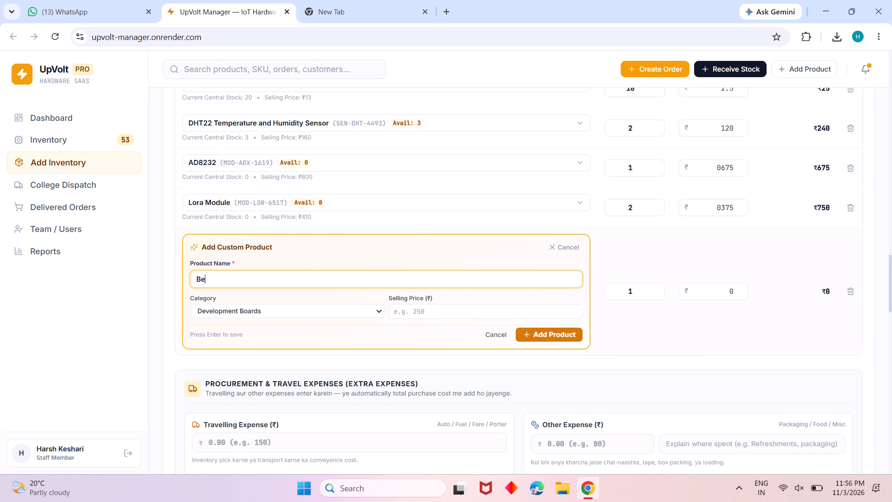
pyautogui.press('BackSpace')
pyautogui.write('atter Holder')
pyautogui.click(291, 313)
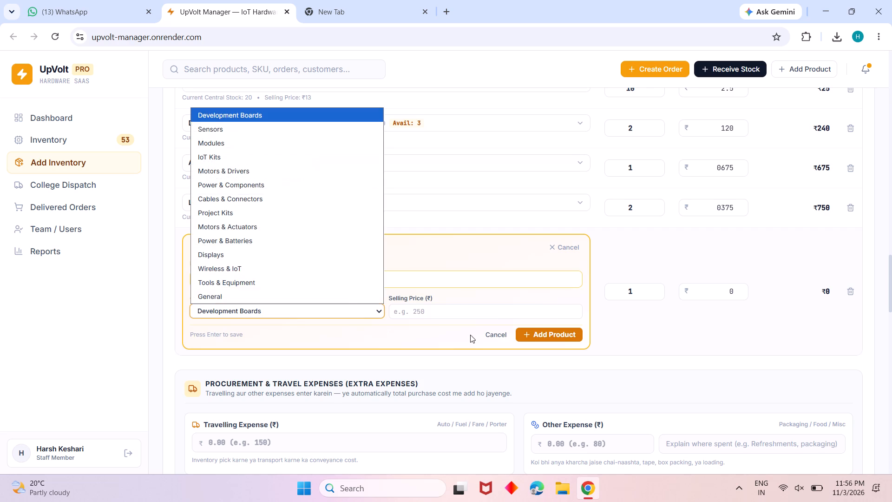
pyautogui.click(381, 324)
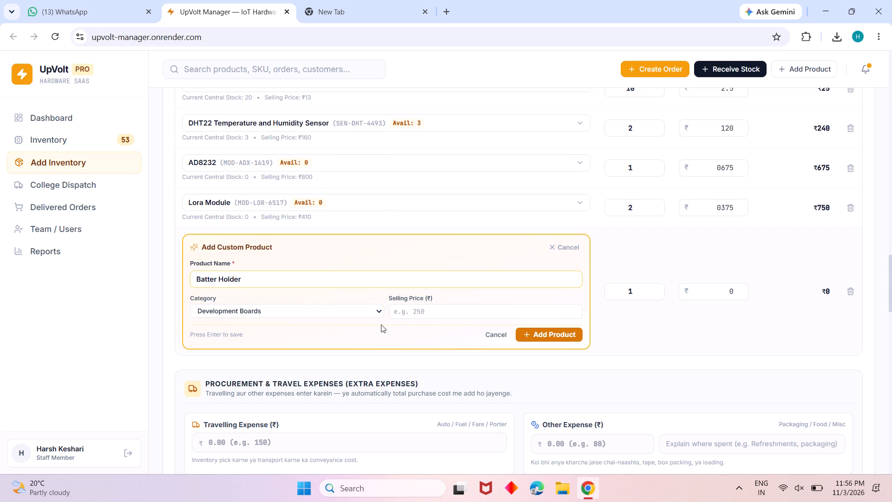
# Extend the custom product's name to "Li Ion two cell Batter Holder".
pyautogui.click(253, 287)
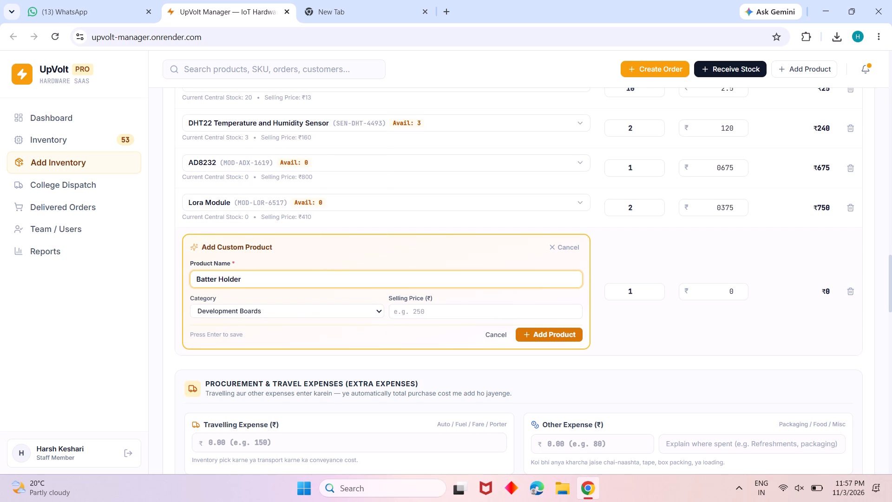
pyautogui.hotkey('ctrl', 'Left')
pyautogui.hotkey('ctrl', 'Left')
pyautogui.write('Li I')
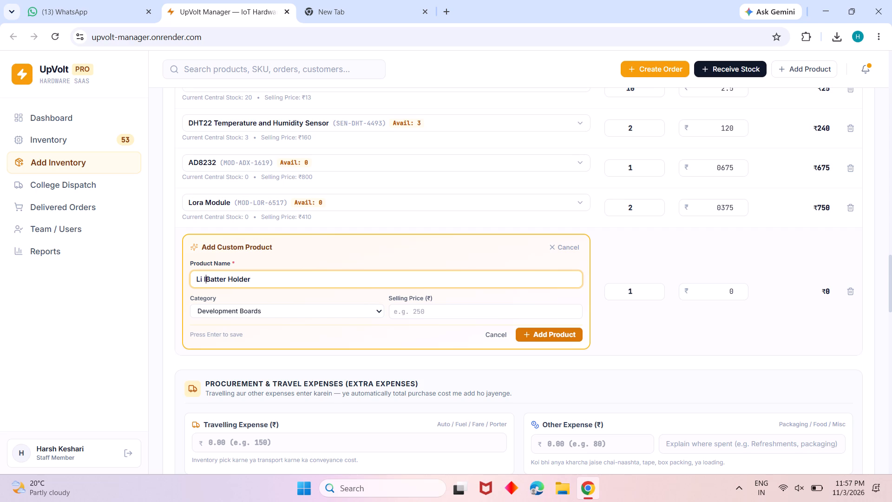
pyautogui.press('BackSpace')
pyautogui.write('Ion')
pyautogui.press('space')
pyautogui.click(424, 316)
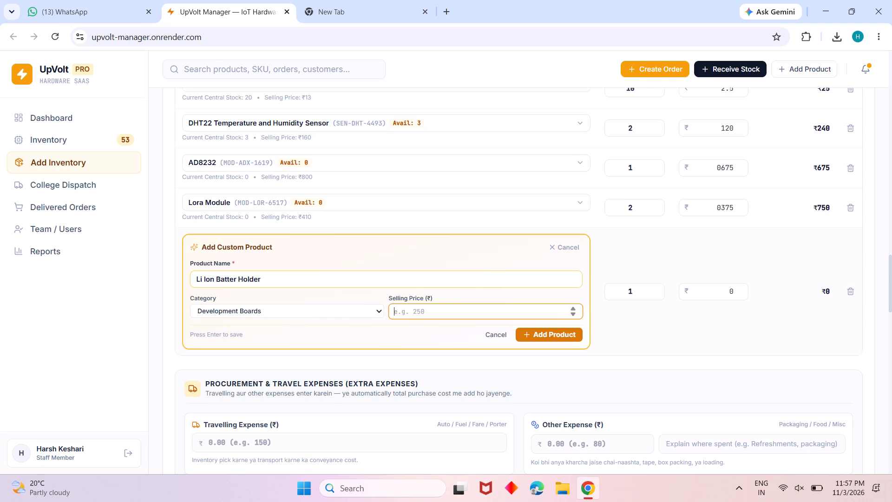
pyautogui.click(214, 278)
pyautogui.press('space')
pyautogui.write('two cell')
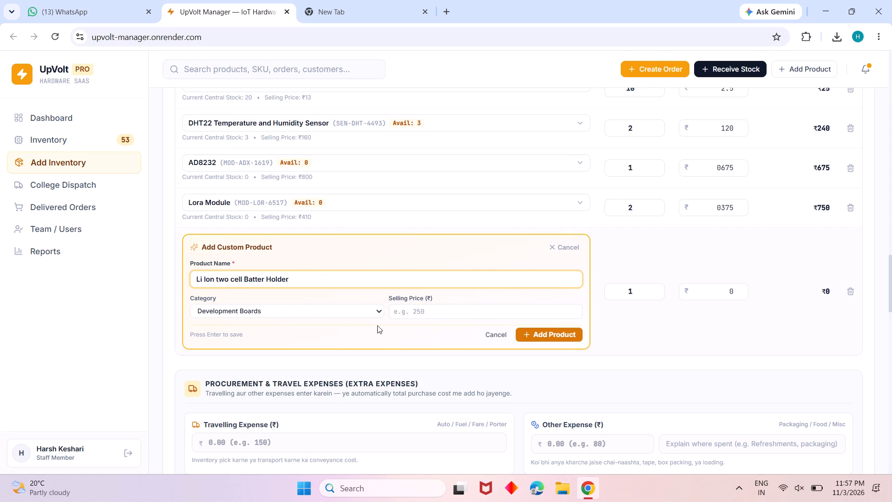
# Set the holder's selling price to ₹40 and category to Cables & Connectors, and add it as a product.
pyautogui.click(448, 315)
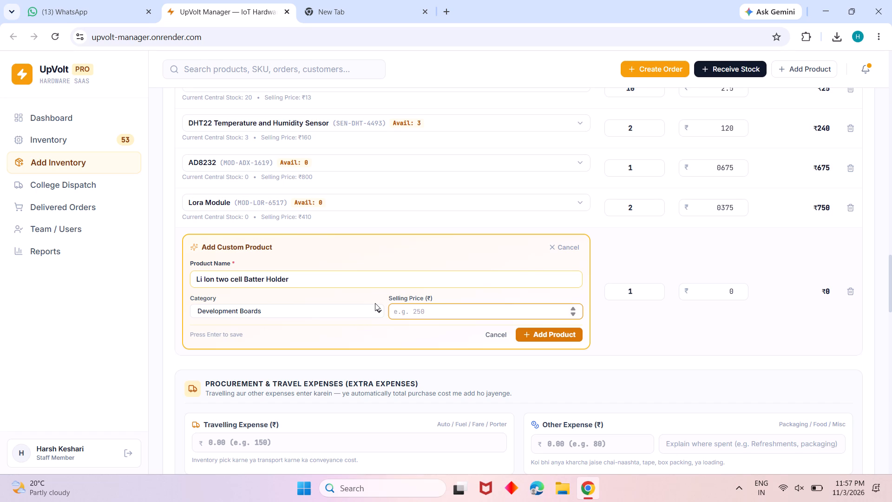
pyautogui.write('40')
pyautogui.click(321, 308)
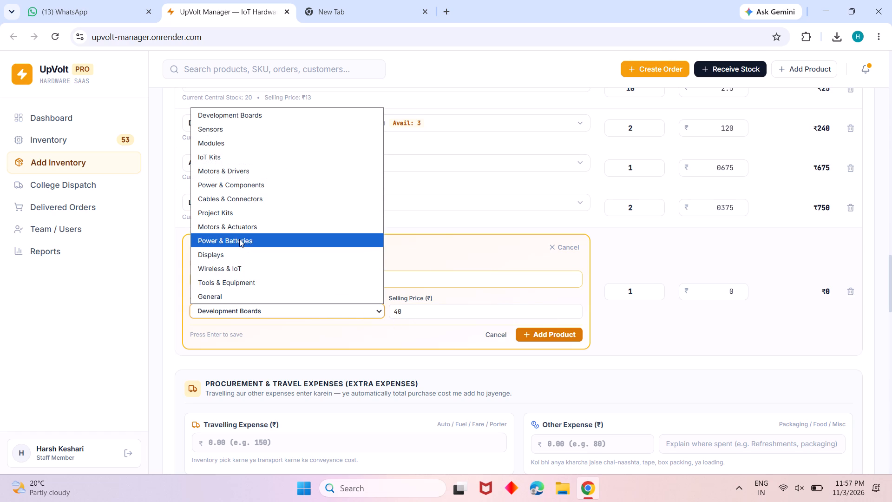
pyautogui.click(253, 239)
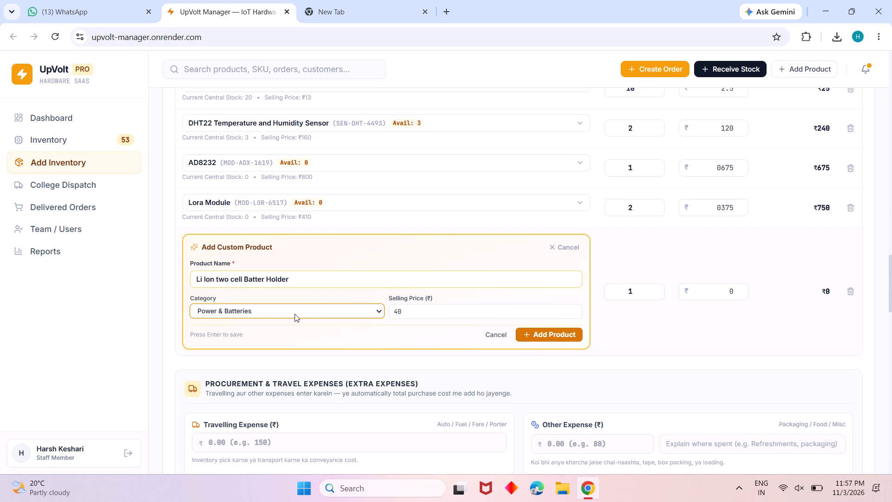
pyautogui.click(295, 314)
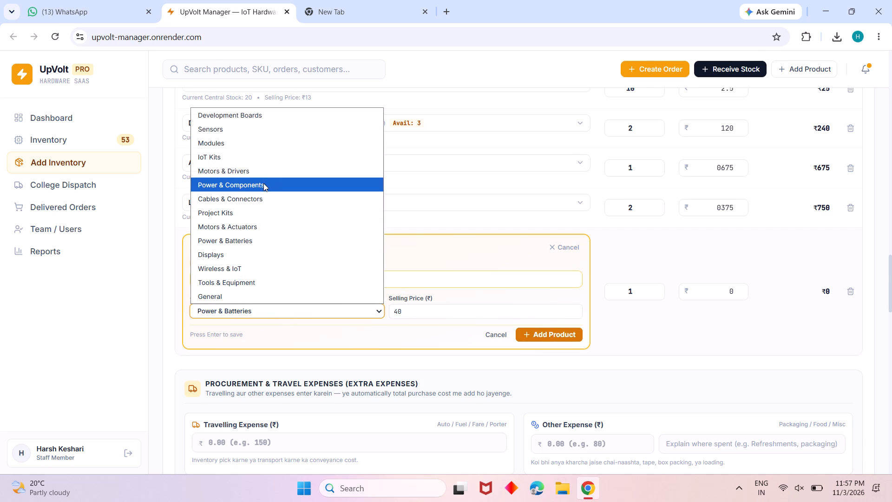
pyautogui.click(274, 202)
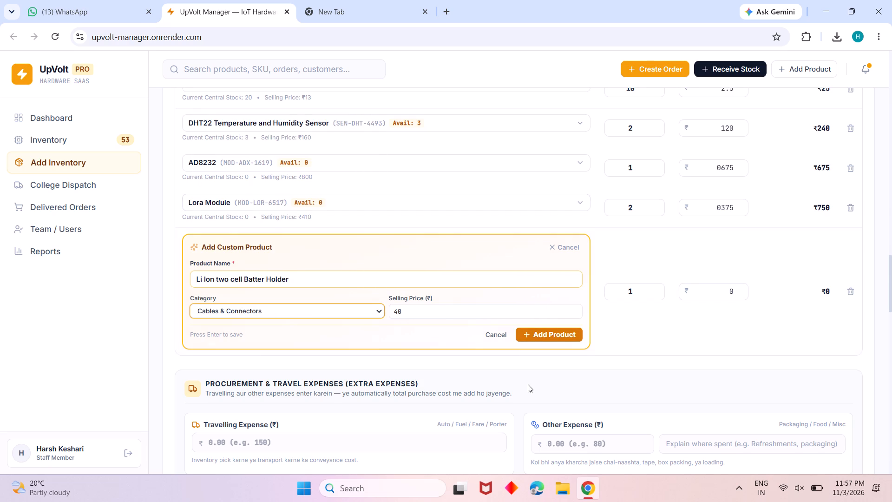
pyautogui.click(544, 335)
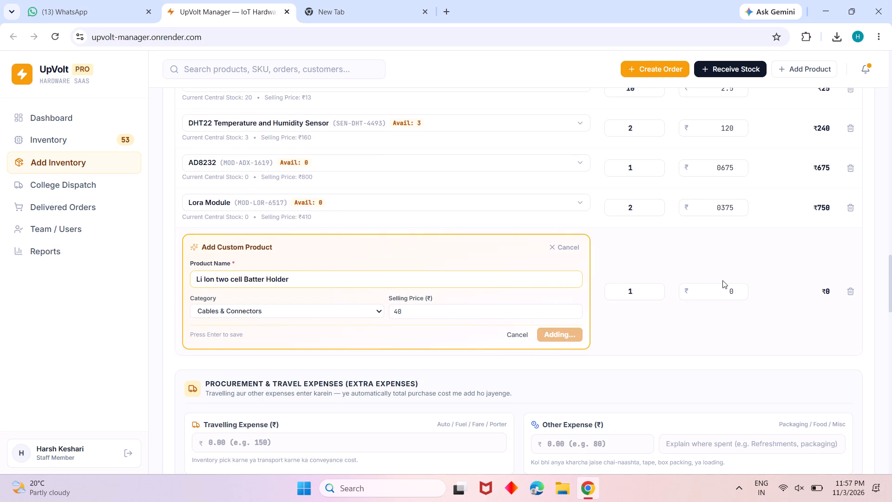
# Set the cost price per unit of the Li Ion two cell Batter Holder to ₹25.
pyautogui.scroll(1, 599, 267)
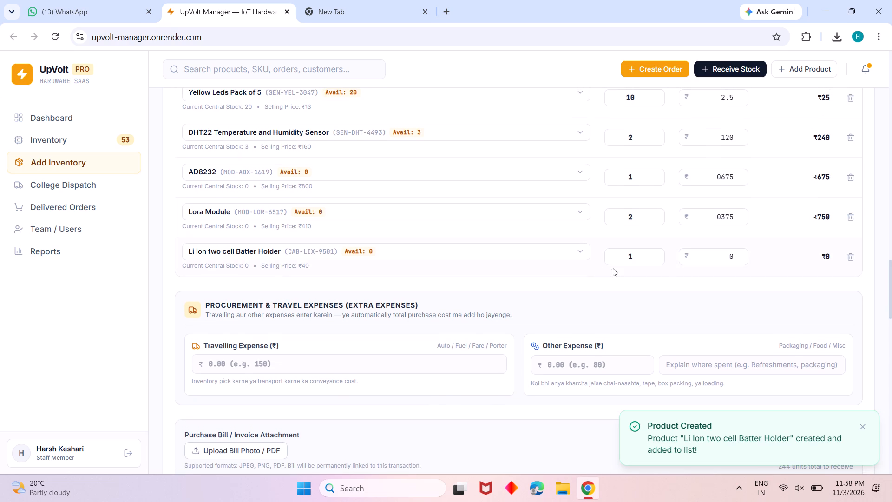
pyautogui.click(721, 251)
pyautogui.press('Right')
pyautogui.write('25')
# Attach the image "WhatsApp Image 2026-11-03 at 11.54.20 PM.jpeg" from Downloads as the purchase bill.
pyautogui.scroll(-1, 781, 341)
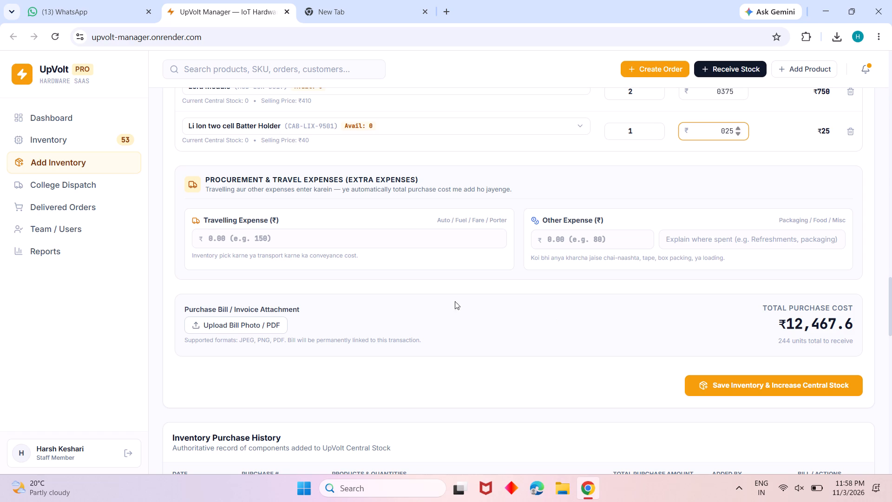
pyautogui.click(262, 331)
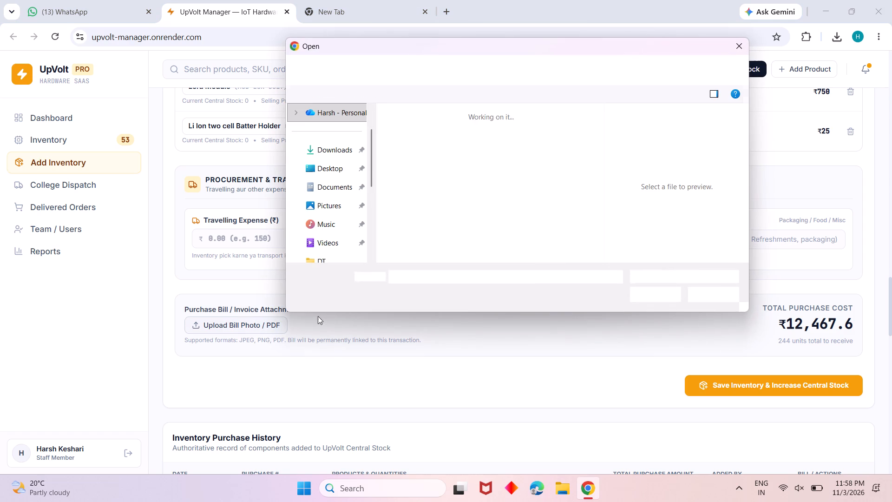
pyautogui.click(394, 142)
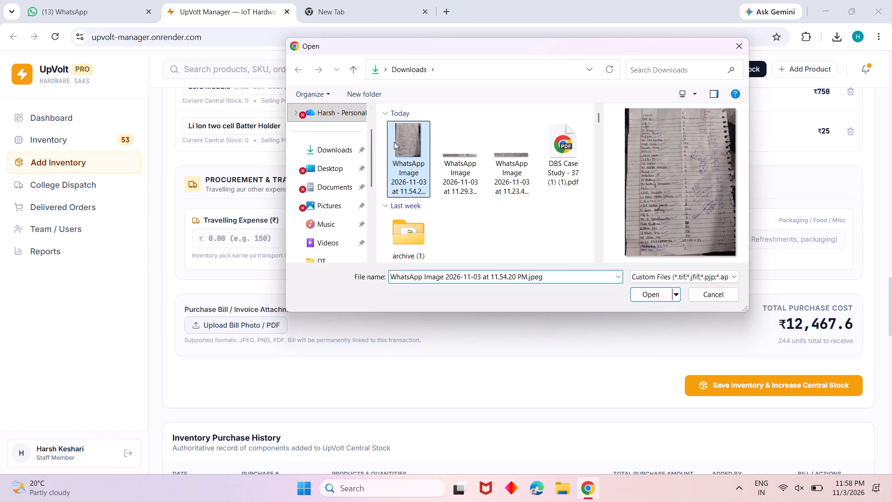
pyautogui.click(658, 299)
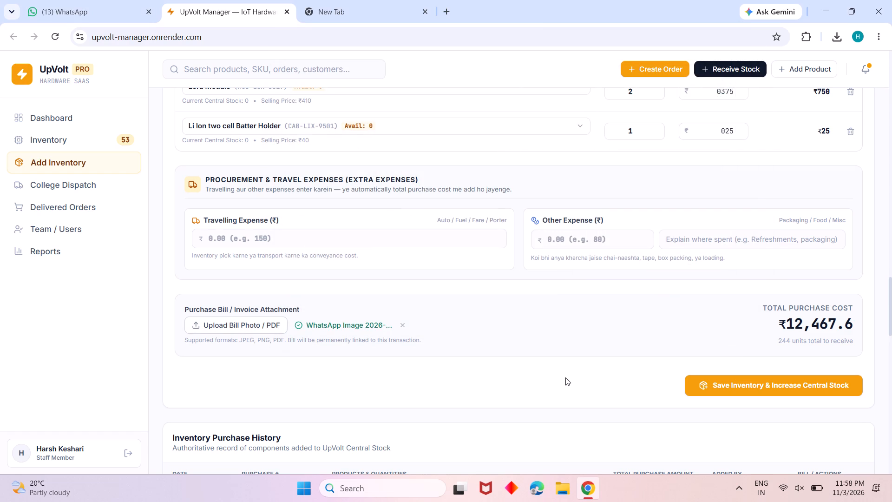
pyautogui.scroll(1, 396, 299)
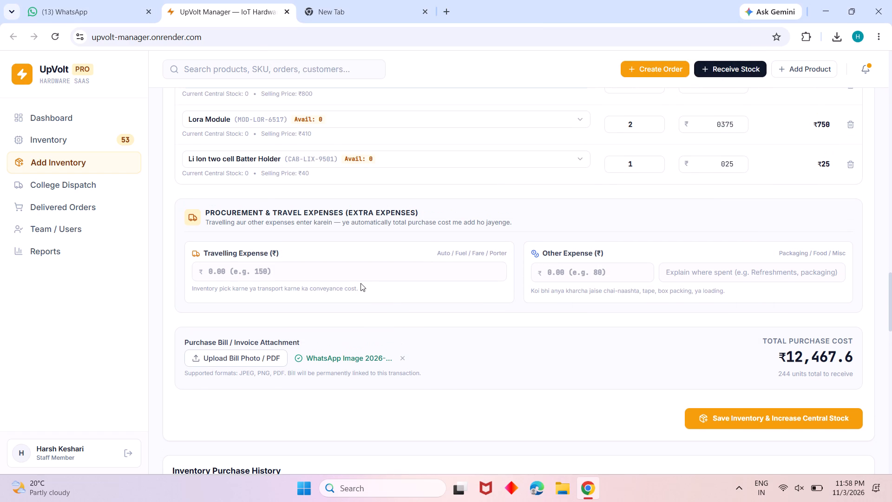
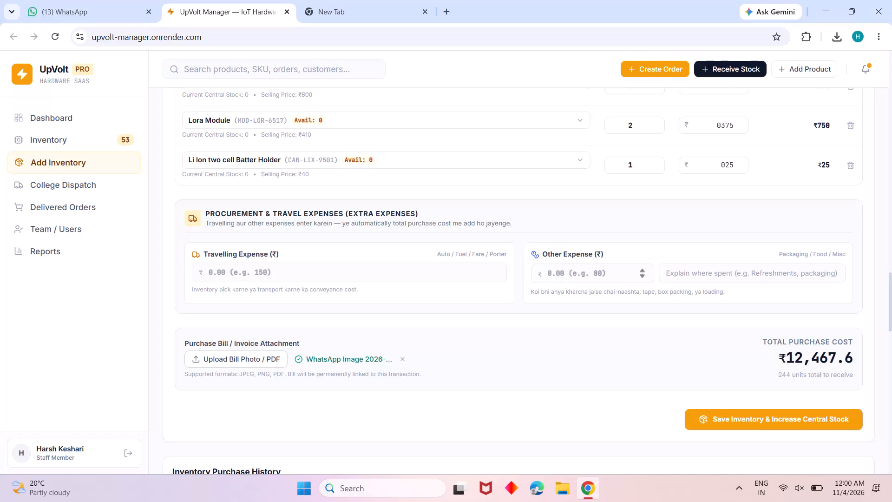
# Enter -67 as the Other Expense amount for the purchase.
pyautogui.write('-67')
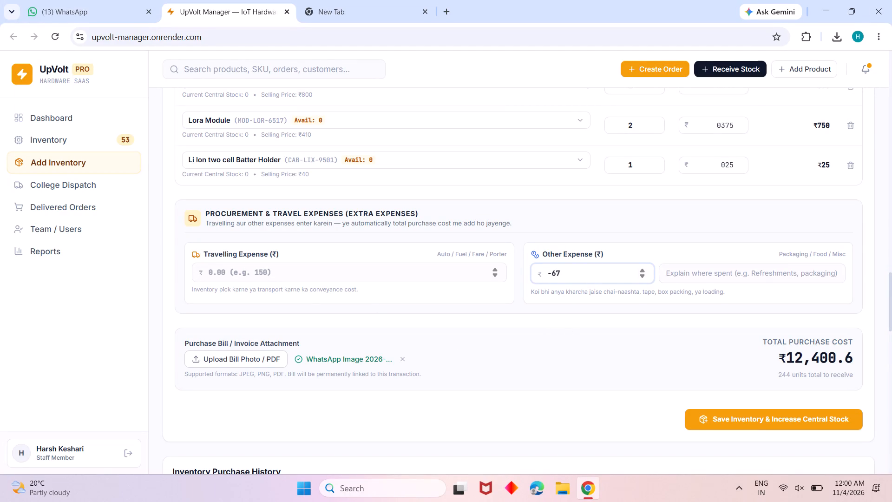
# Review the entered component rows with their quantities and line costs, and the purchase history.
pyautogui.scroll(3, 533, 350)
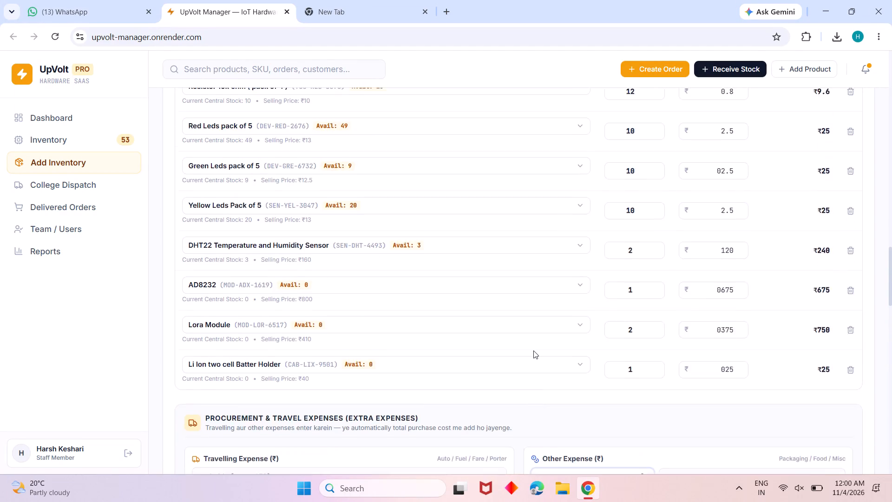
pyautogui.scroll(8, 533, 350)
pyautogui.scroll(-2, 533, 350)
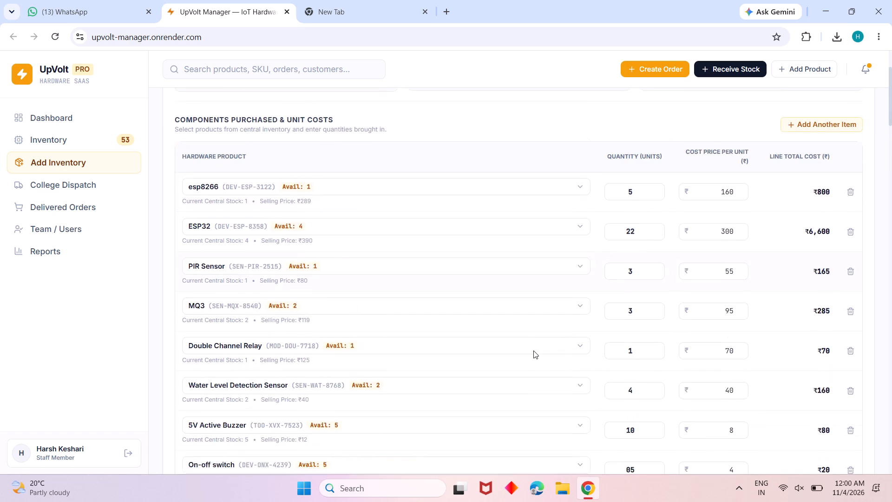
pyautogui.scroll(-10, 533, 350)
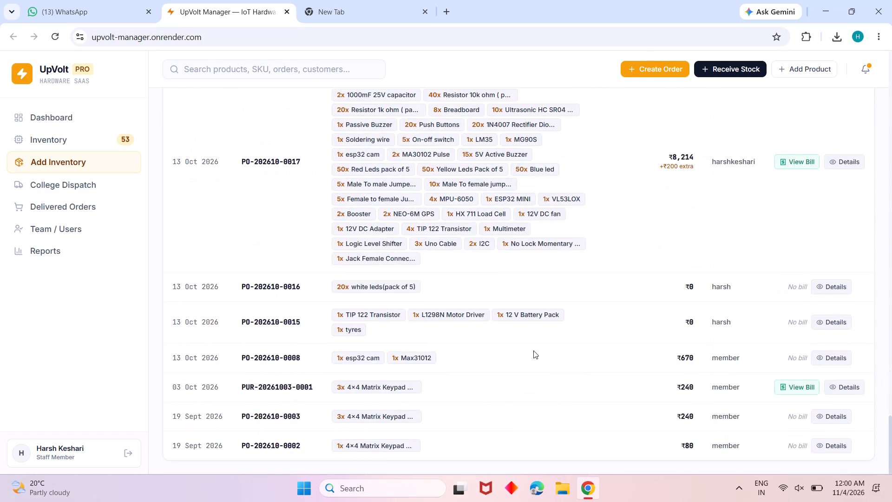
pyautogui.scroll(8, 533, 350)
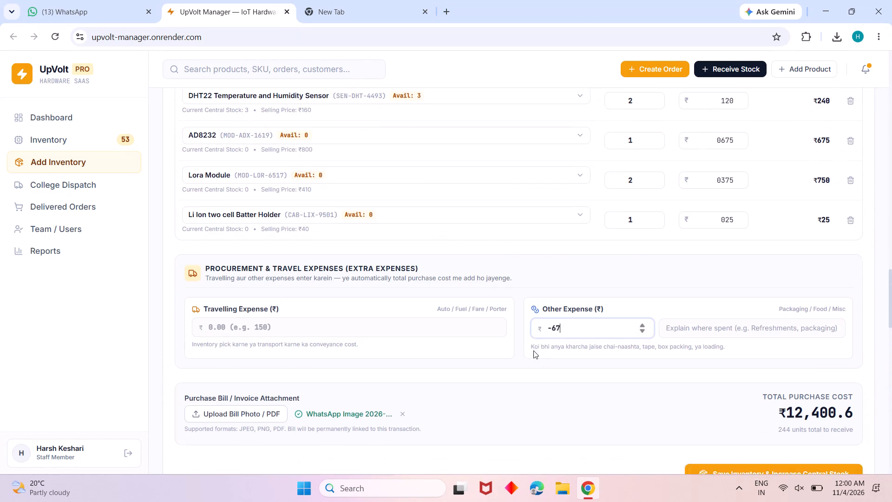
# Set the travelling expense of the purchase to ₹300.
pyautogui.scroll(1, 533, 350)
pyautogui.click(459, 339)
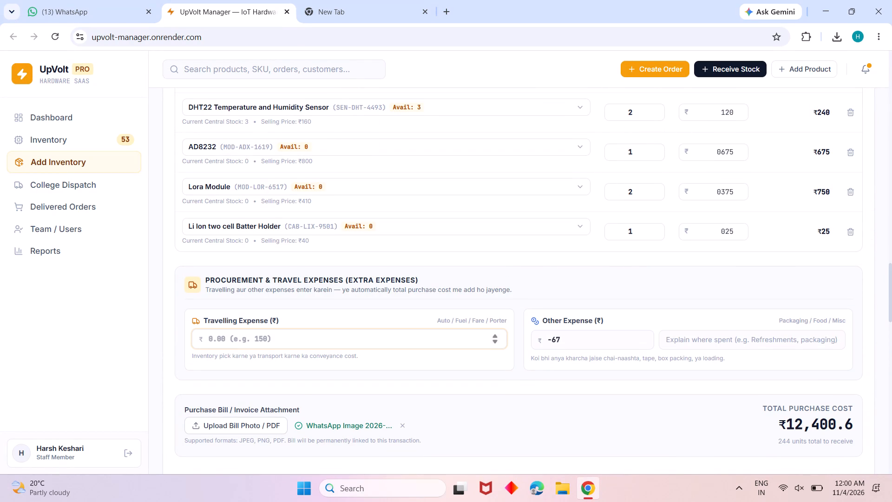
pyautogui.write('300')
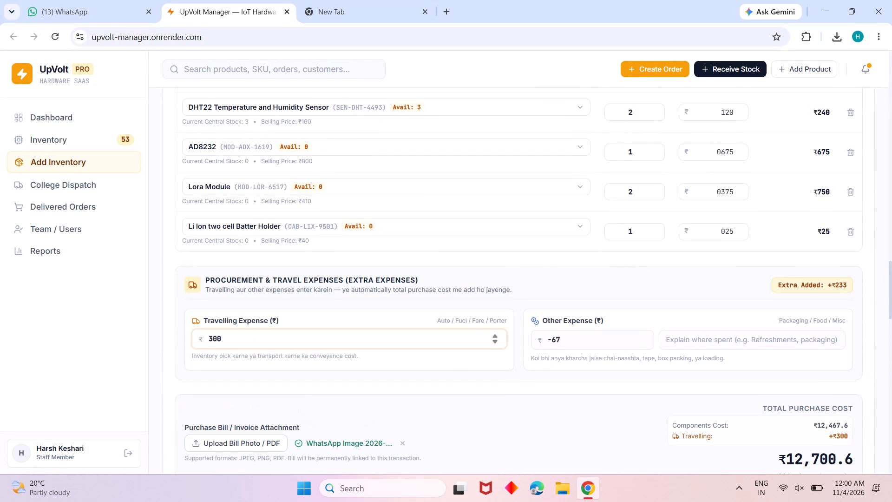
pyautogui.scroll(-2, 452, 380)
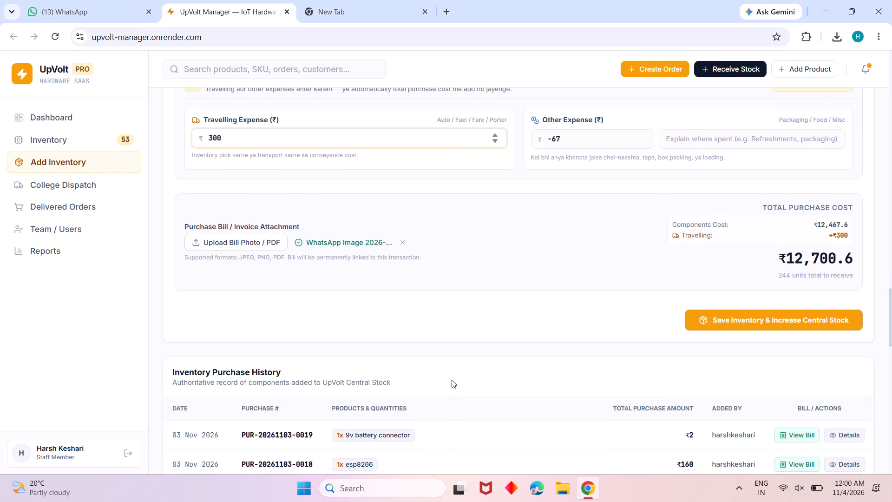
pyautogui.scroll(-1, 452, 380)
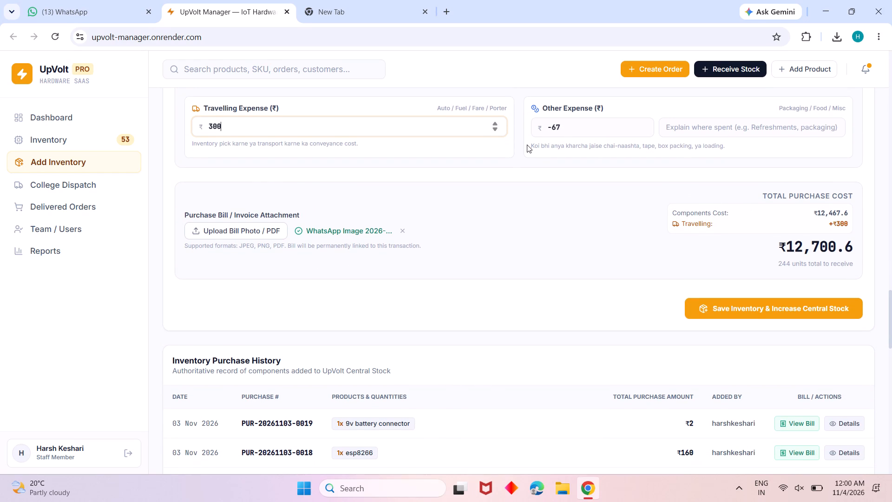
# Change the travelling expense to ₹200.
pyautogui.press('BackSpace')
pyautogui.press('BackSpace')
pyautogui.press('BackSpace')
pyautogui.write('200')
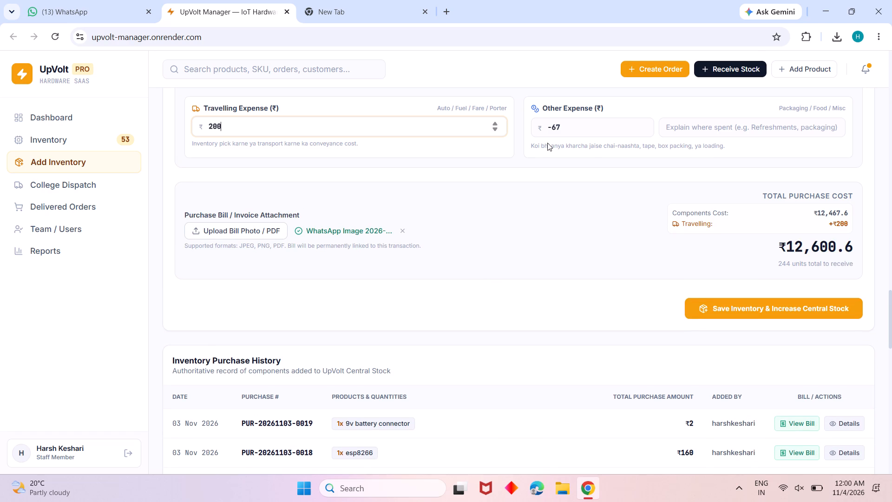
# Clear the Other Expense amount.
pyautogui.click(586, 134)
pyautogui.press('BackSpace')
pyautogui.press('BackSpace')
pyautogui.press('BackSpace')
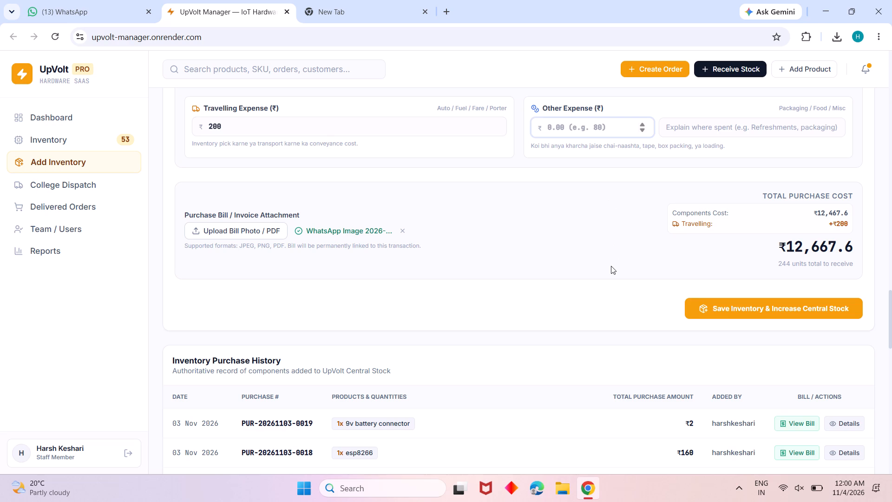
# Set the travelling expense of the purchase to ₹232.4.
pyautogui.moveTo(784, 243); pyautogui.dragTo(865, 240)
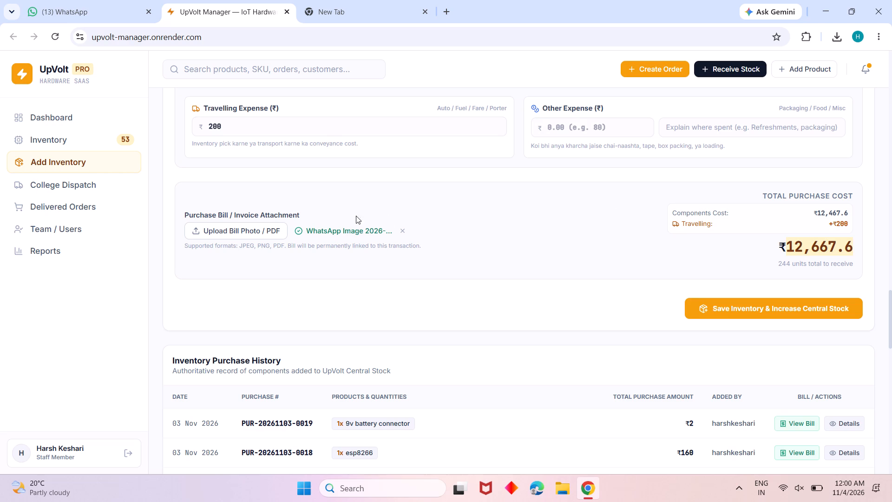
pyautogui.click(274, 127)
pyautogui.press('BackSpace')
pyautogui.press('BackSpace')
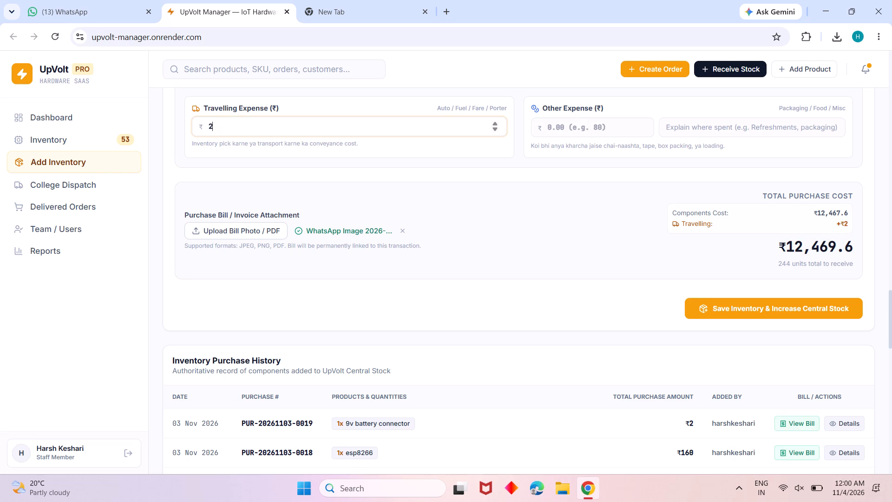
pyautogui.write('23')
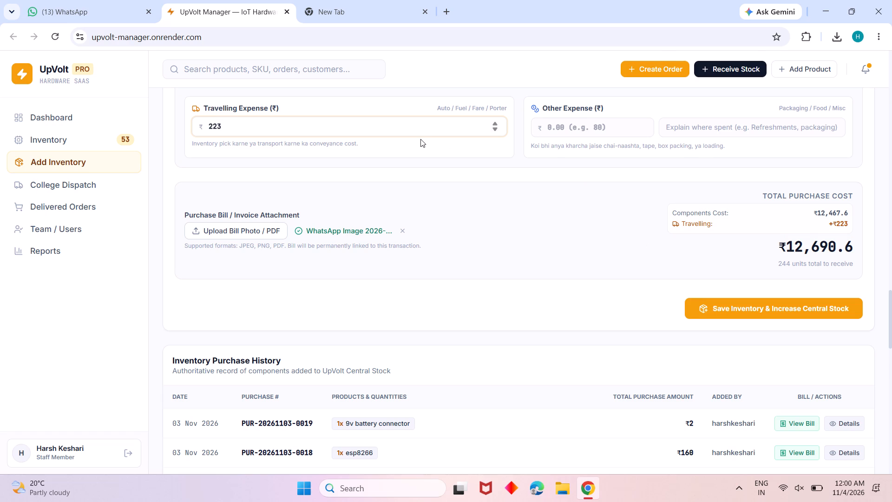
pyautogui.press('BackSpace')
pyautogui.press('BackSpace')
pyautogui.write('33')
pyautogui.press('BackSpace')
pyautogui.write('2.4')
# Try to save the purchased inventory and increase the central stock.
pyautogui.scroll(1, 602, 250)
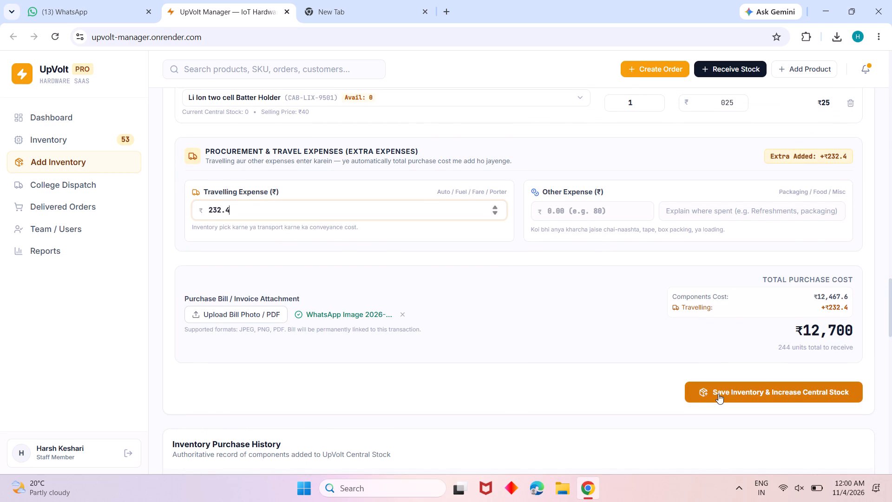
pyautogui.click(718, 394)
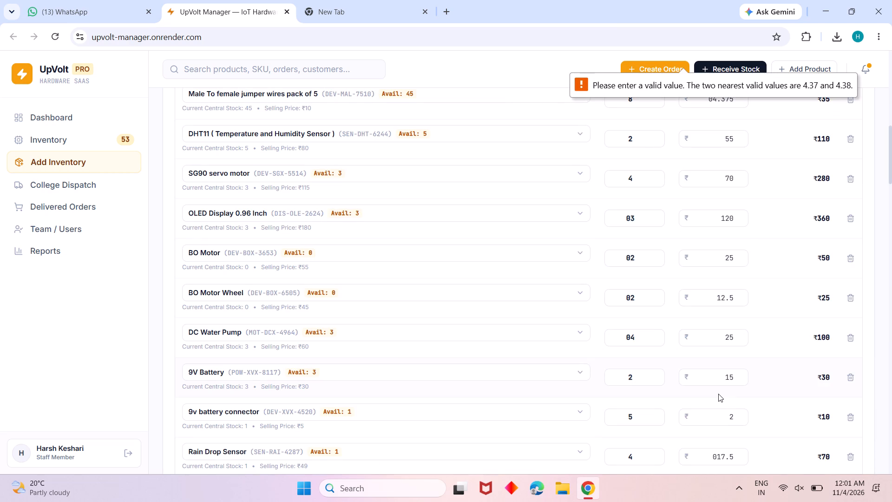
# Set the cost price per unit of the Male To male Jumper Wires (pack of 5) to ₹4.37.
pyautogui.scroll(6, 500, 228)
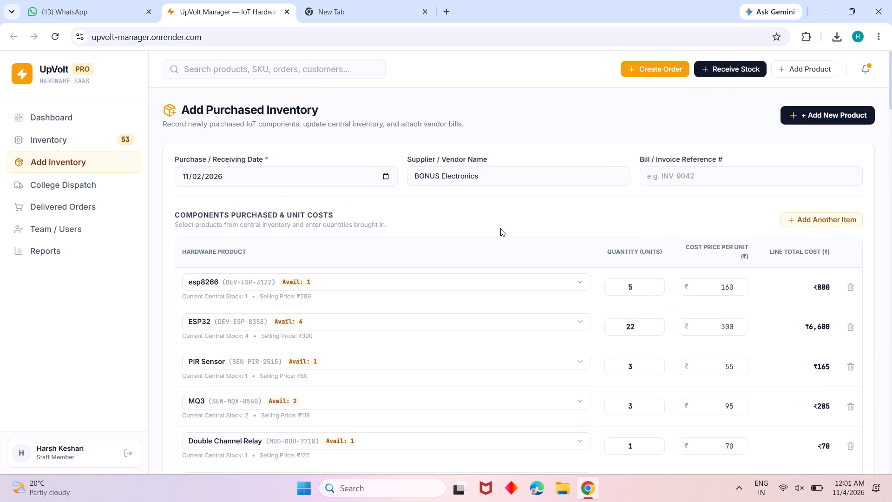
pyautogui.scroll(-3, 500, 228)
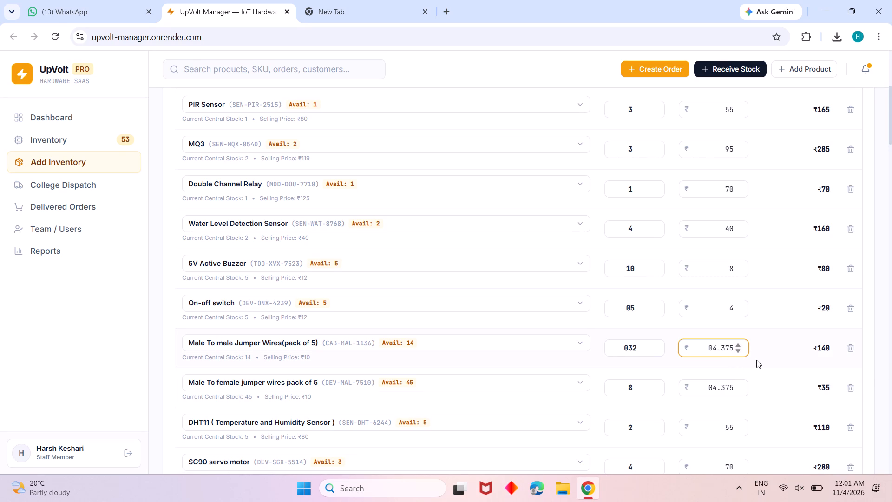
pyautogui.press('BackSpace')
pyautogui.press('BackSpace')
pyautogui.press('7')
# Set the cost price per unit of the Male To female jumper wires pack of 5 to ₹4.38.
pyautogui.click(732, 388)
pyautogui.press('BackSpace')
pyautogui.press('BackSpace')
pyautogui.press('8')
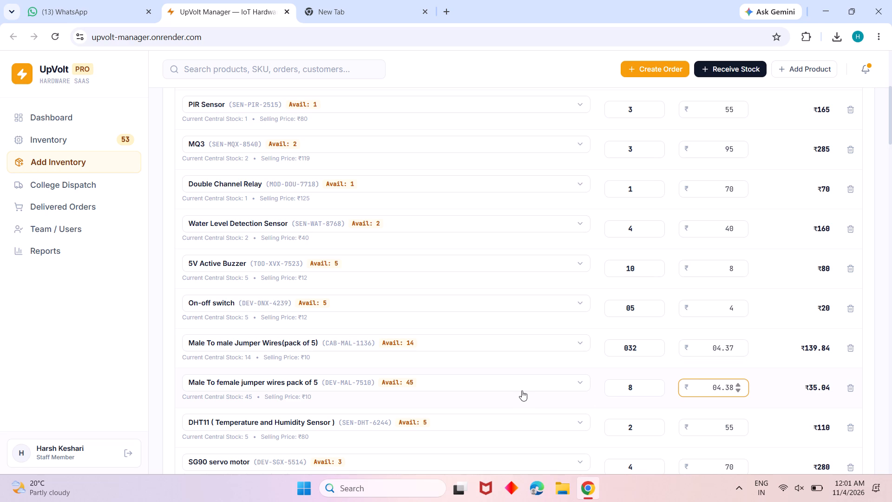
# Save the purchased inventory and increase the central stock.
pyautogui.scroll(-14, 517, 390)
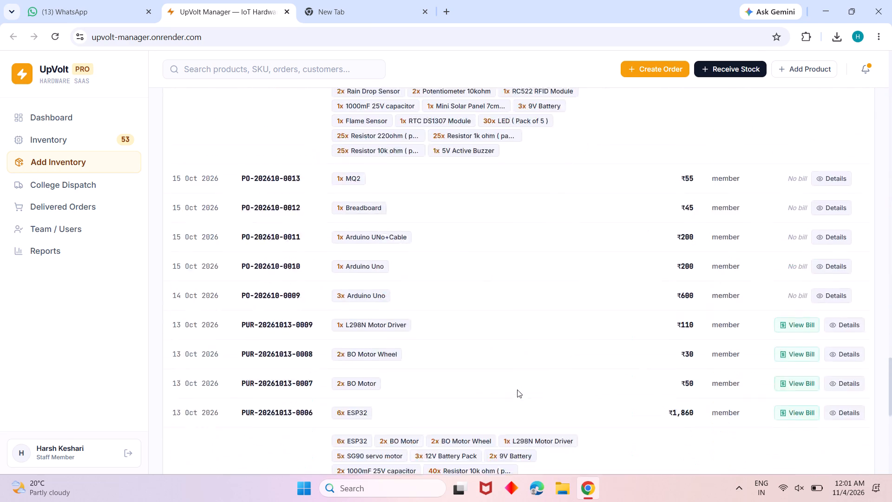
pyautogui.scroll(6, 756, 286)
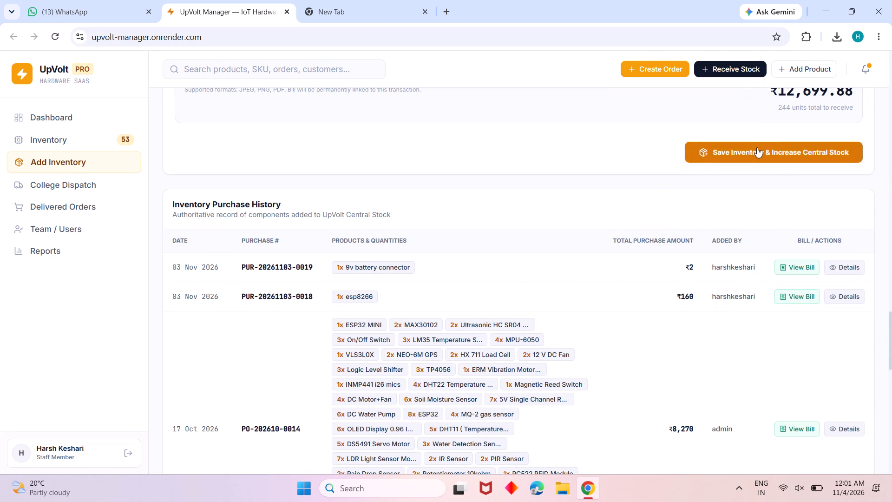
pyautogui.click(757, 147)
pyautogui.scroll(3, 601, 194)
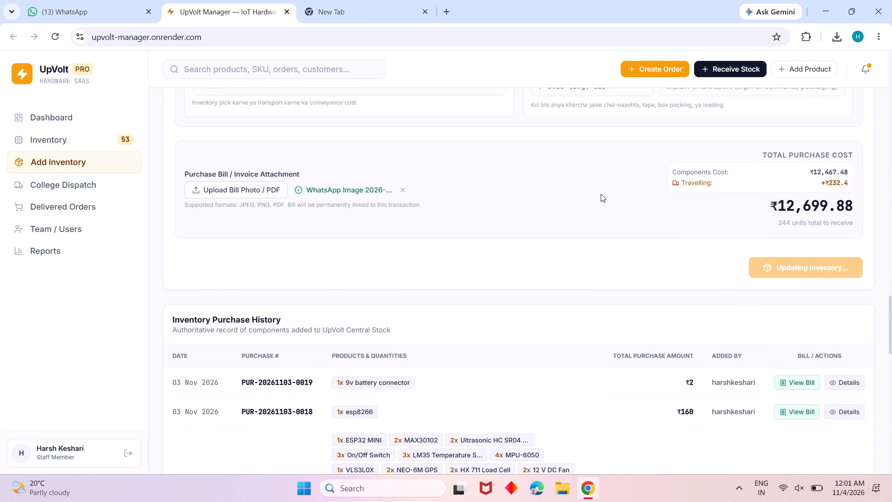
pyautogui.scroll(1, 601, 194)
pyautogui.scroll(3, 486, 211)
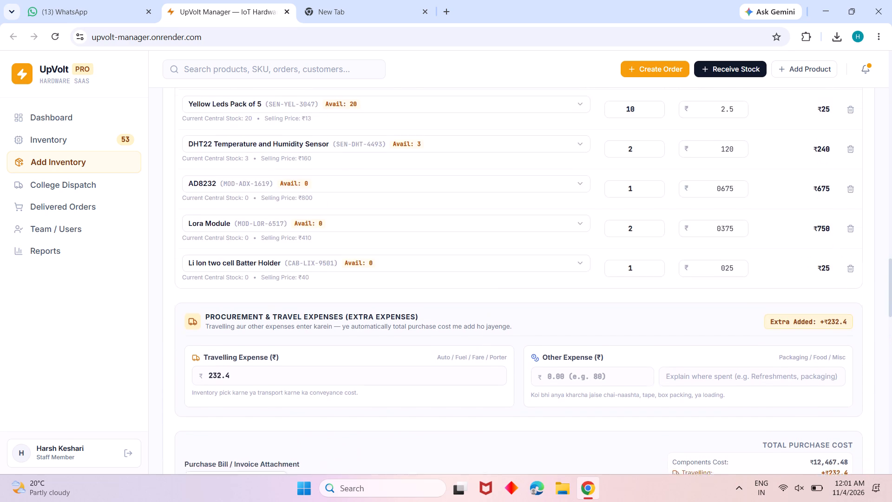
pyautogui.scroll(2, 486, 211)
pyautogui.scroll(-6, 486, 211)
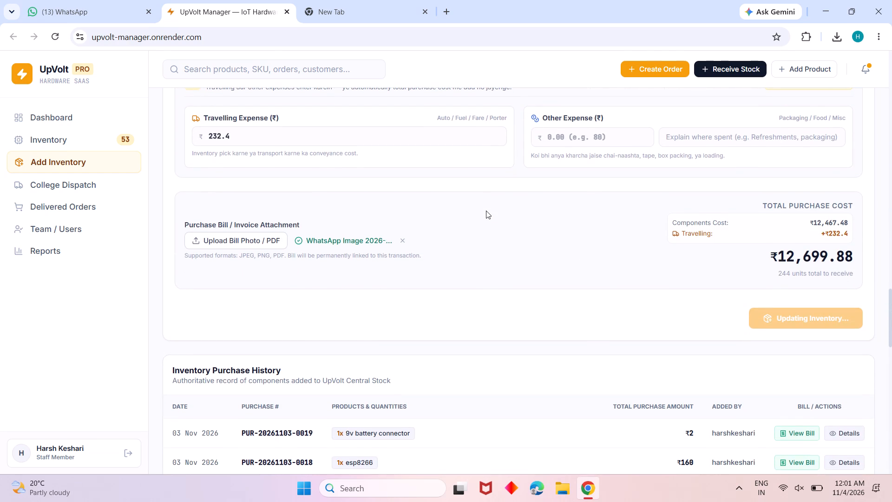
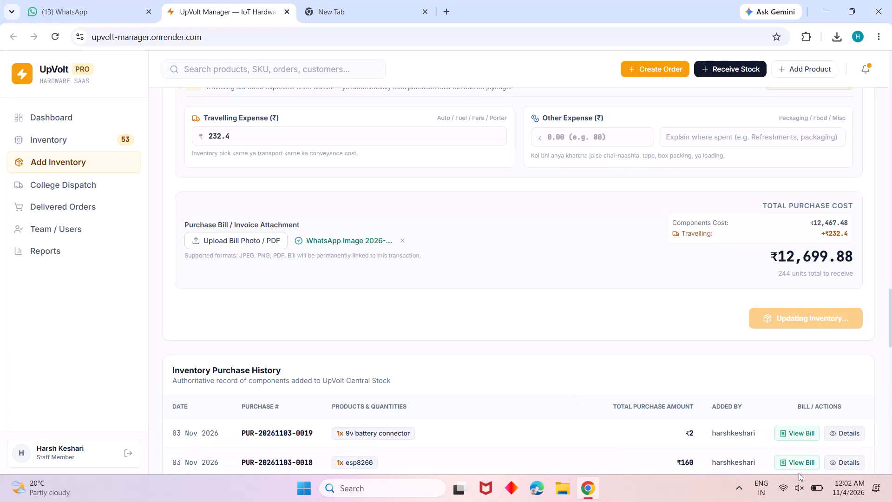
# Connect the computer to the OnePlus Nord CE4 Wi-Fi network.
pyautogui.click(806, 501)
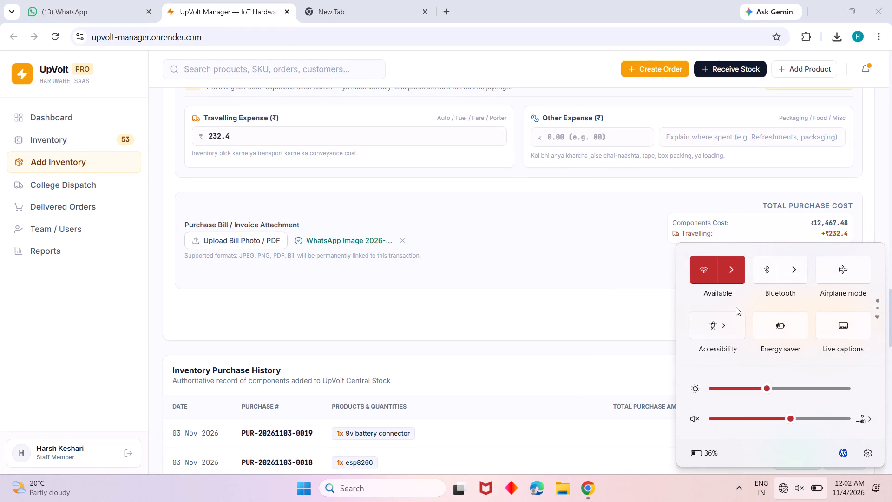
pyautogui.click(733, 280)
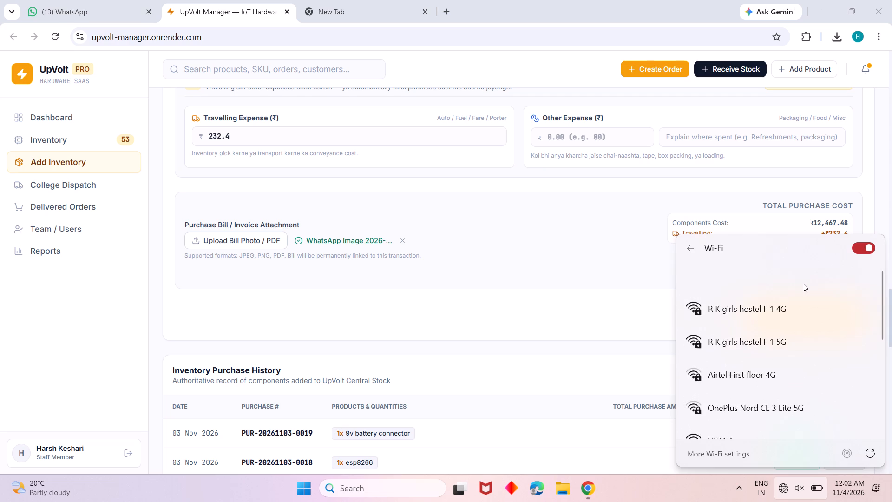
pyautogui.click(771, 282)
pyautogui.click(837, 330)
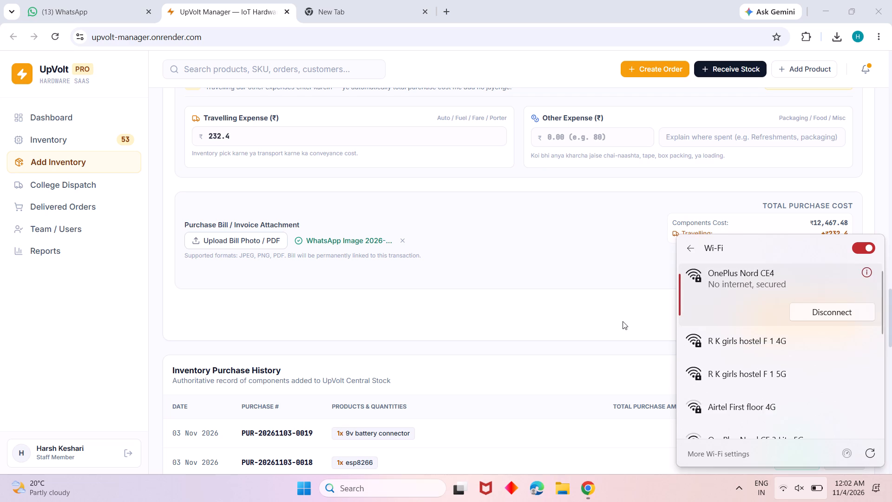
pyautogui.click(680, 497)
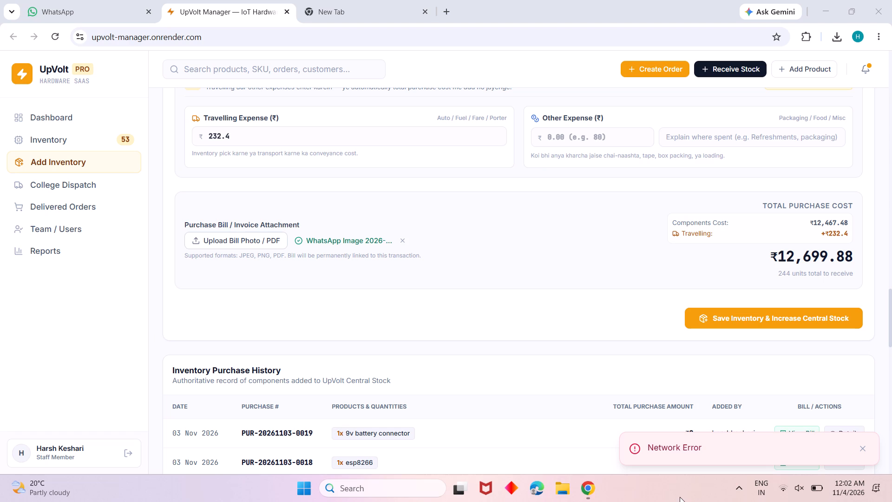
pyautogui.click(661, 495)
# Refresh the list of available Wi-Fi networks to restore the OnePlus Nord CE4 connection.
pyautogui.click(806, 492)
pyautogui.click(729, 264)
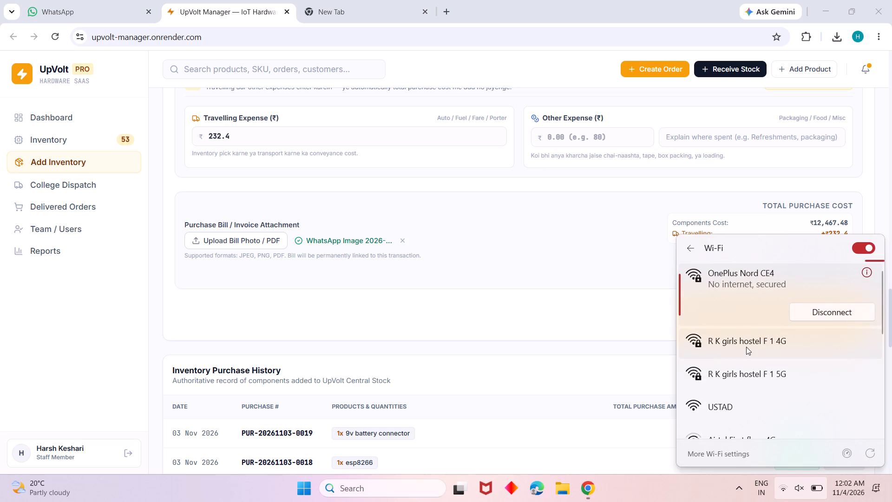
pyautogui.scroll(-1, 745, 386)
pyautogui.scroll(3, 754, 380)
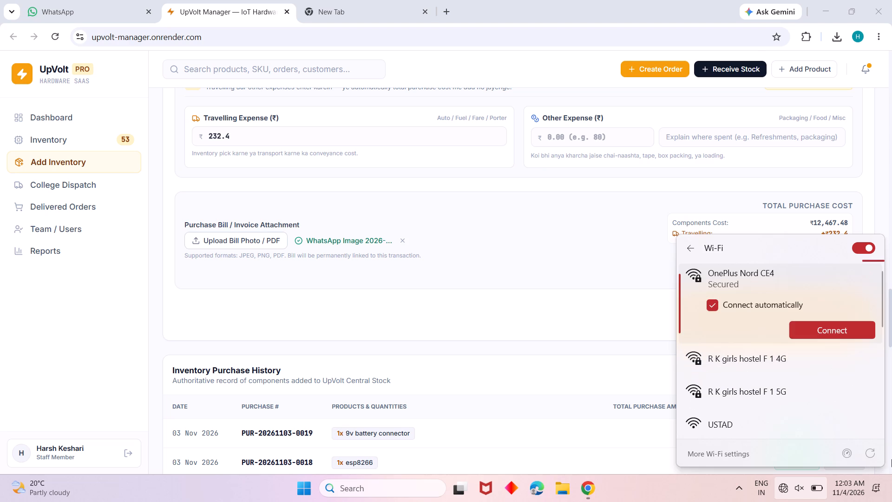
pyautogui.click(874, 449)
pyautogui.scroll(3, 828, 353)
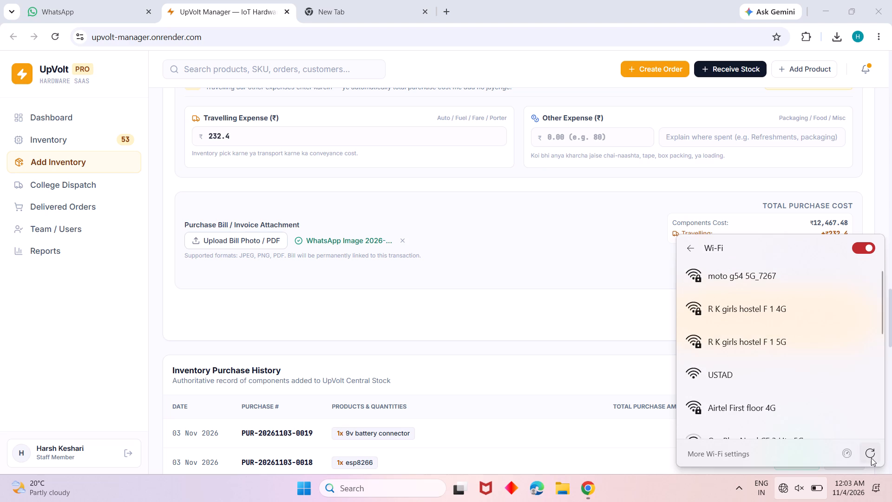
pyautogui.click(871, 456)
pyautogui.scroll(5, 824, 332)
pyautogui.scroll(2, 856, 303)
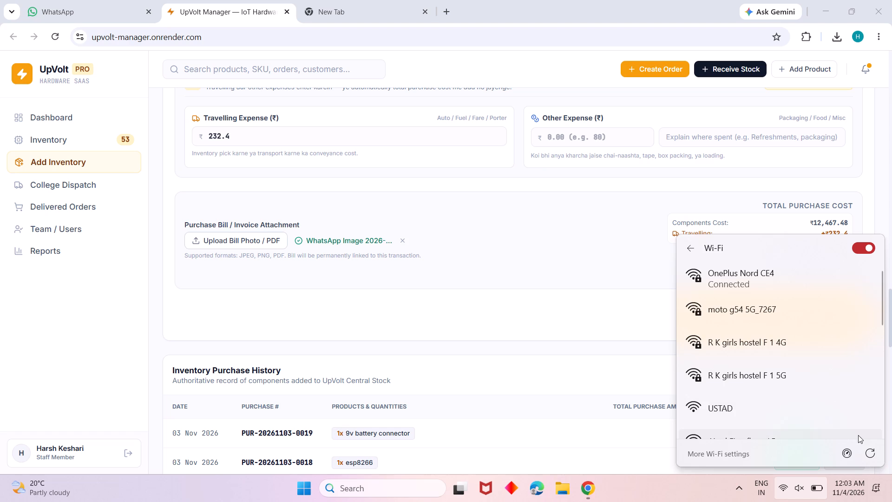
pyautogui.click(709, 496)
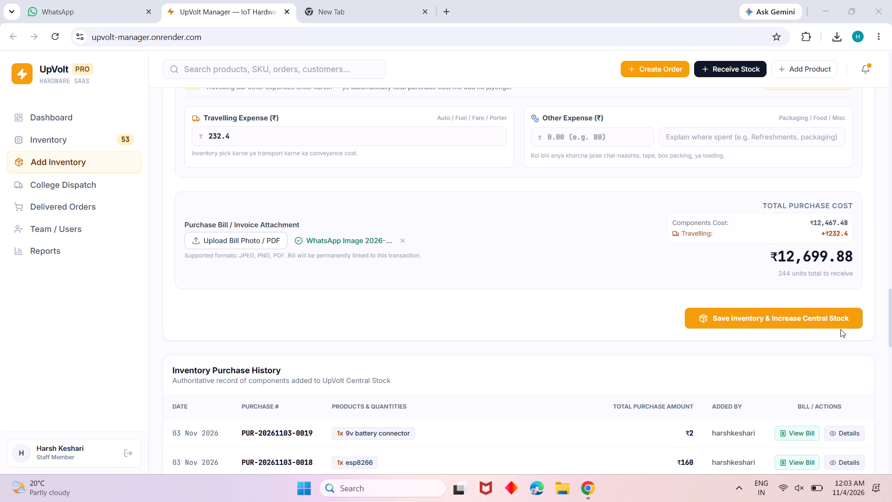
# Save the purchased inventory again to increase the central stock.
pyautogui.click(815, 322)
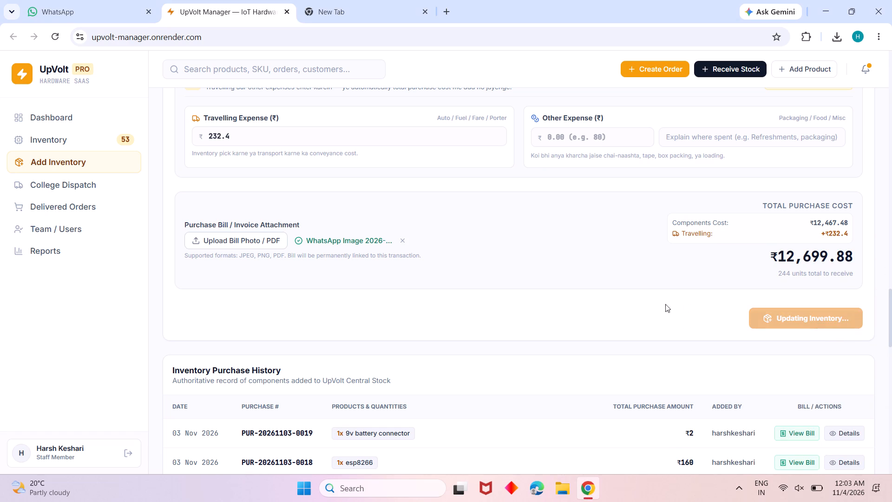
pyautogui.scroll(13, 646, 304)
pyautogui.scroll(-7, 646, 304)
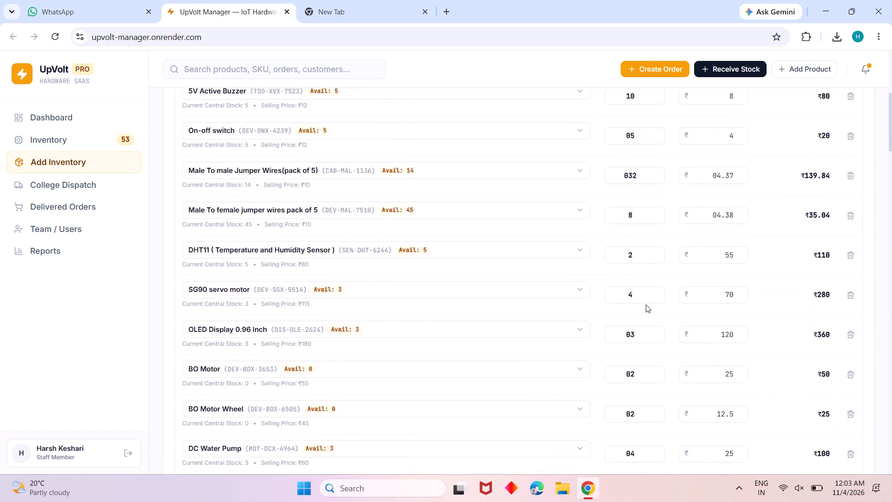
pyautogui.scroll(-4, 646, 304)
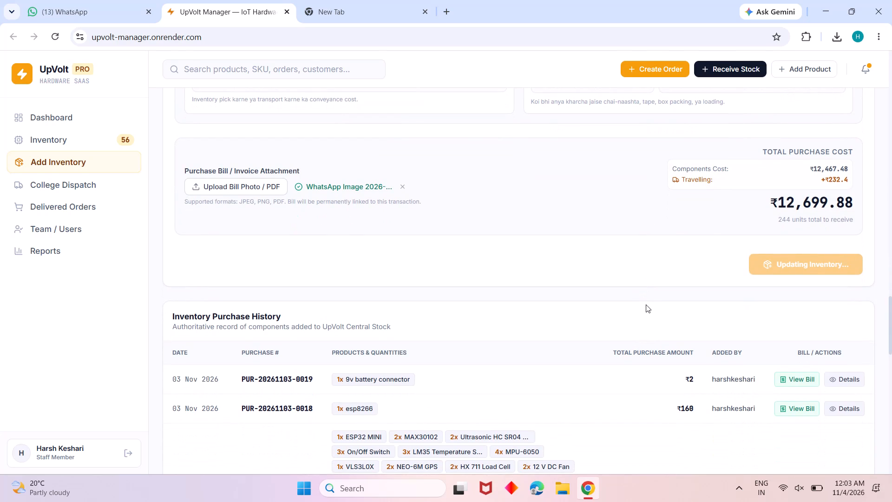
# Review the purchase entry's component rows, quantities, unit costs, travelling expense and bill attachment while the inventory update is processing.
pyautogui.scroll(-1, 646, 304)
pyautogui.scroll(2, 646, 304)
pyautogui.scroll(5, 575, 275)
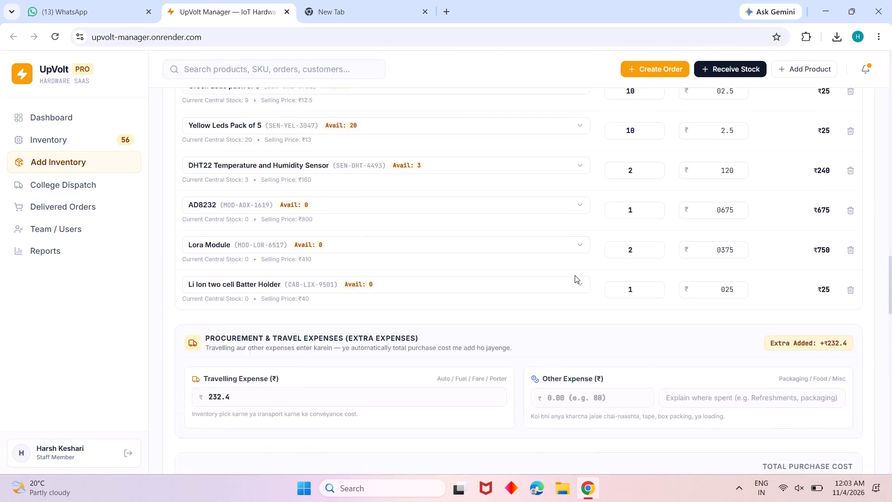
pyautogui.scroll(6, 575, 275)
pyautogui.scroll(-2, 575, 275)
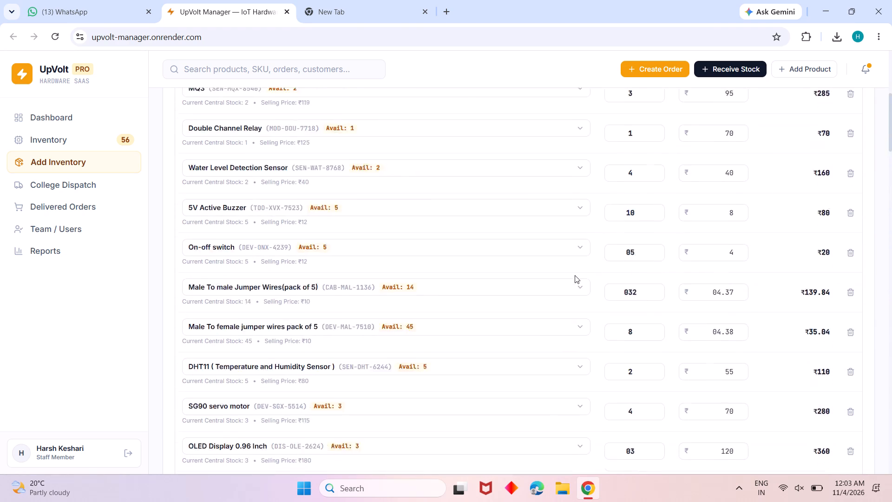
pyautogui.scroll(-8, 575, 275)
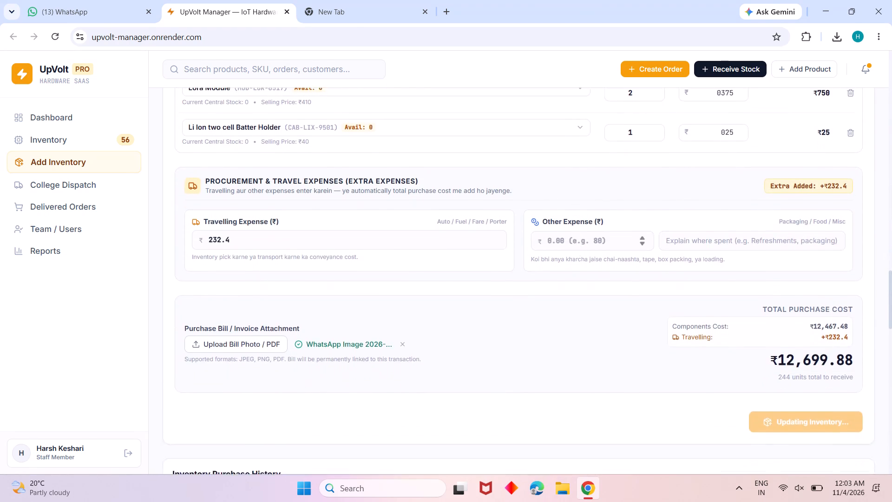
pyautogui.scroll(-1, 575, 275)
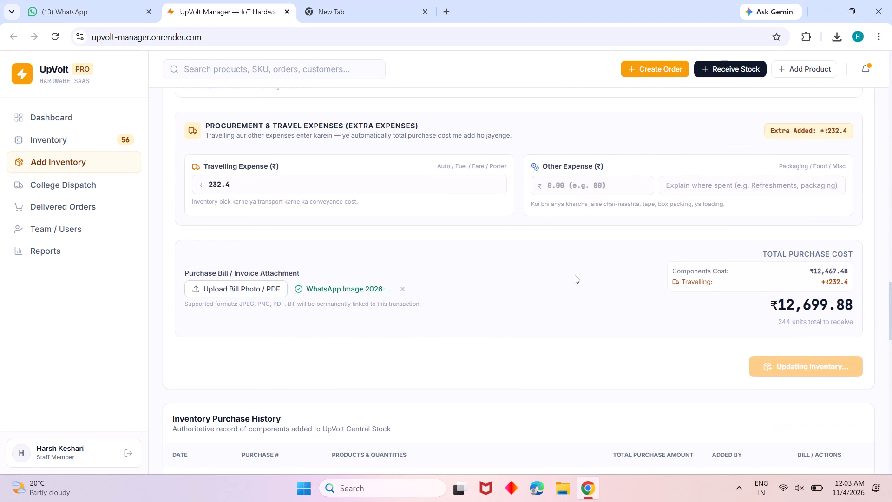
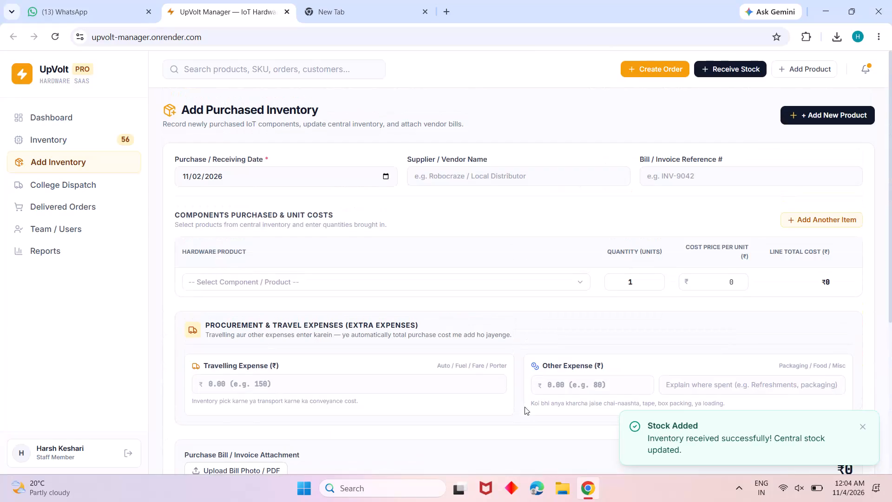
# Examine the Inventory Purchase History for the newly saved purchase, checking its products, quantities and total purchase amount.
pyautogui.scroll(-1, 525, 407)
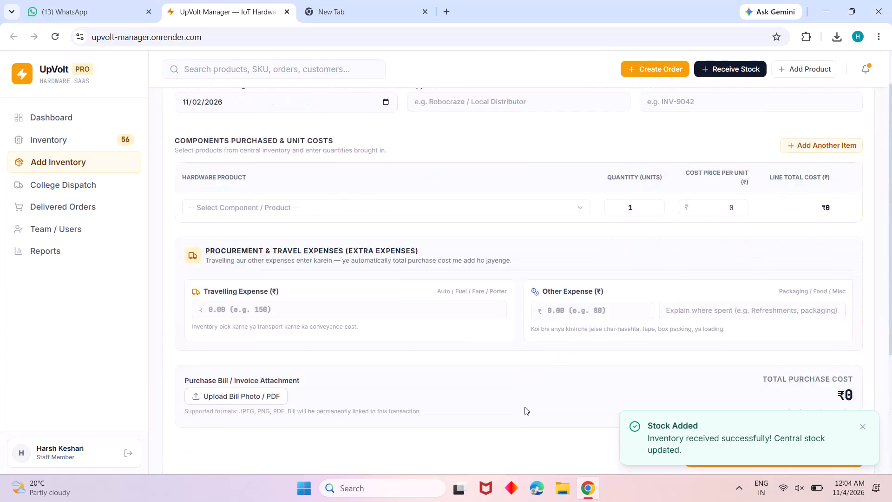
pyautogui.scroll(-1, 525, 407)
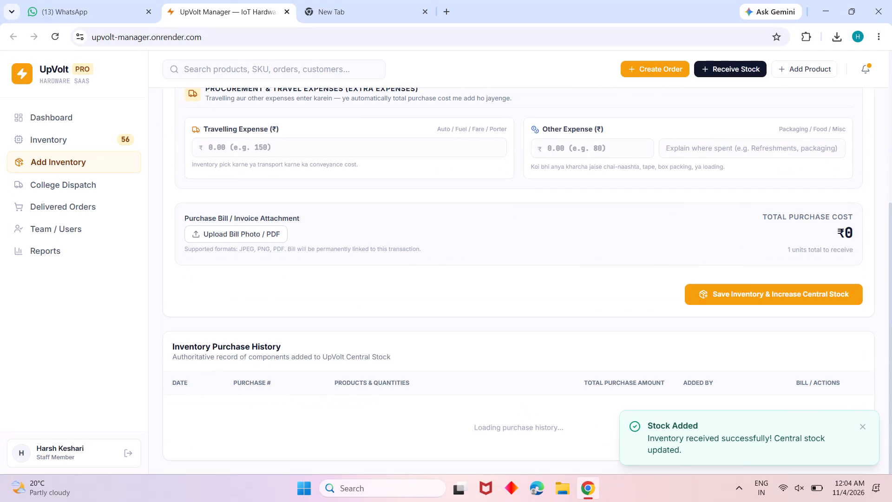
pyautogui.scroll(-1, 696, 420)
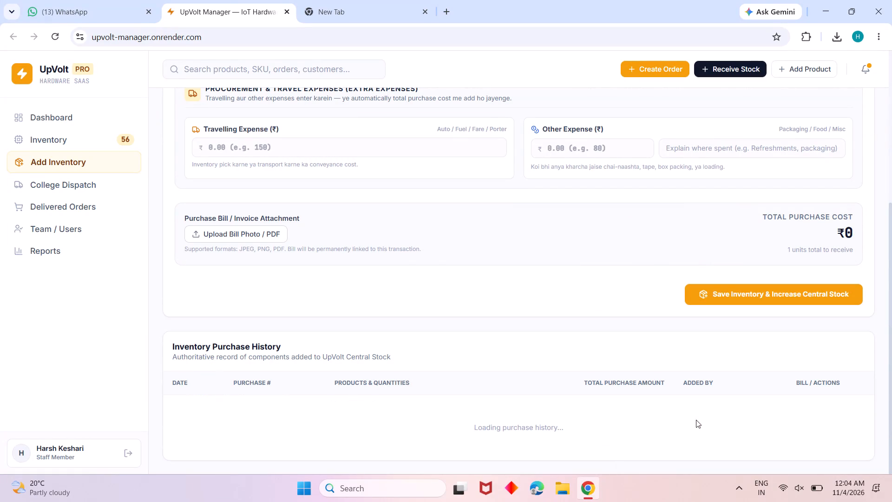
pyautogui.scroll(-4, 696, 420)
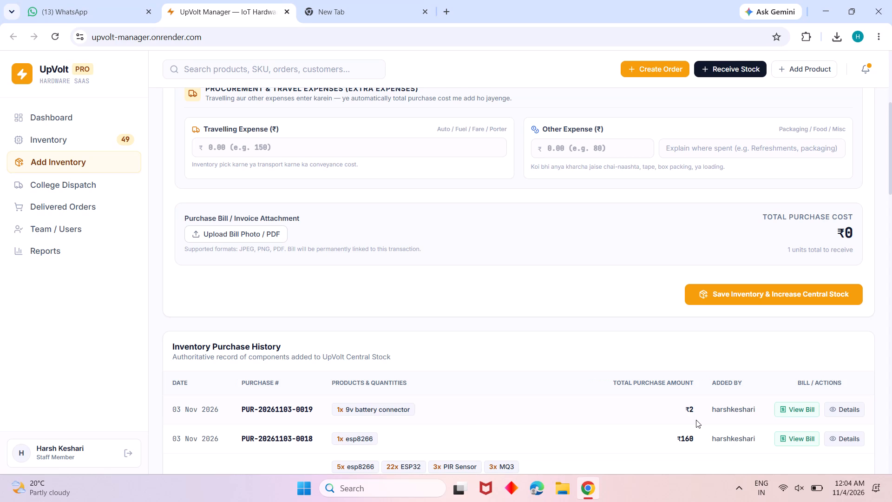
pyautogui.scroll(-1, 696, 420)
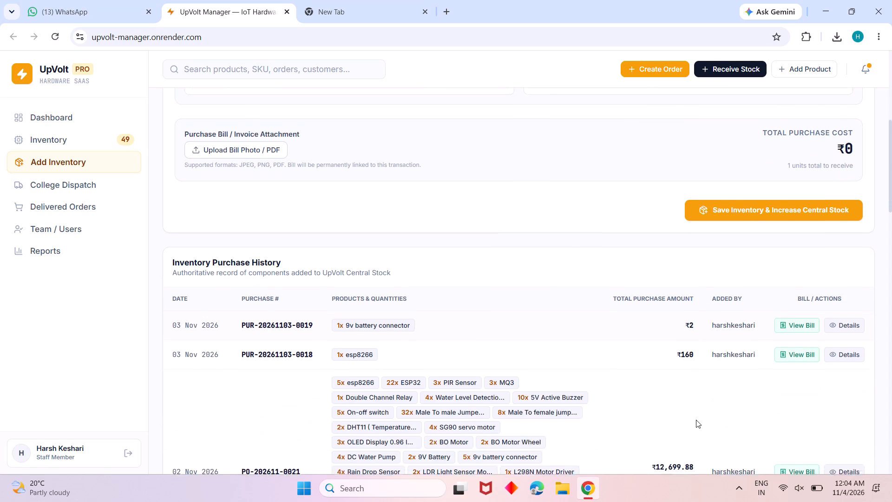
# Check the products, quantities and total amounts of the recent entries in the Inventory Purchase History.
pyautogui.scroll(-2, 696, 420)
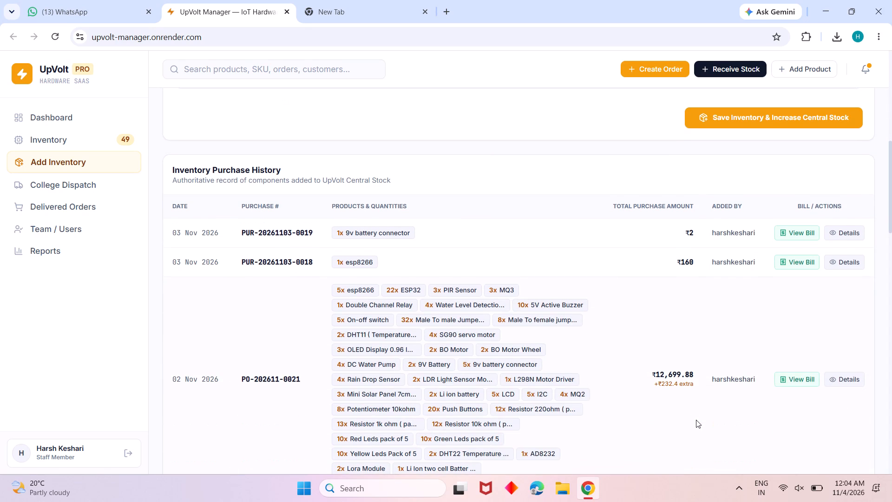
pyautogui.scroll(-2, 696, 420)
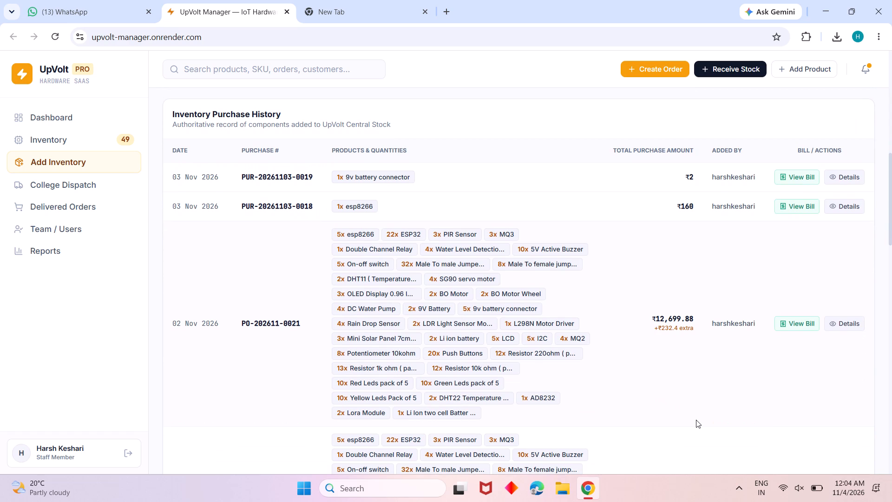
pyautogui.scroll(-1, 696, 420)
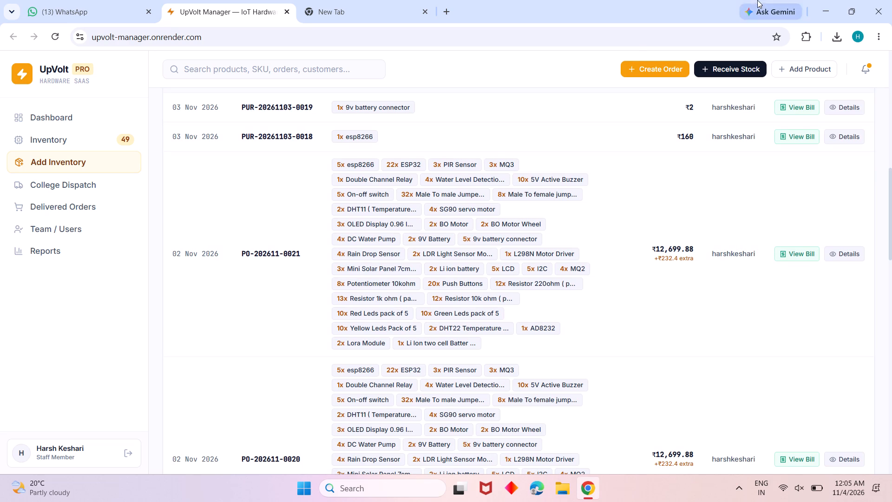
# Close the UpVolt Manager page, keeping the other browser pages open.
pyautogui.click(289, 12)
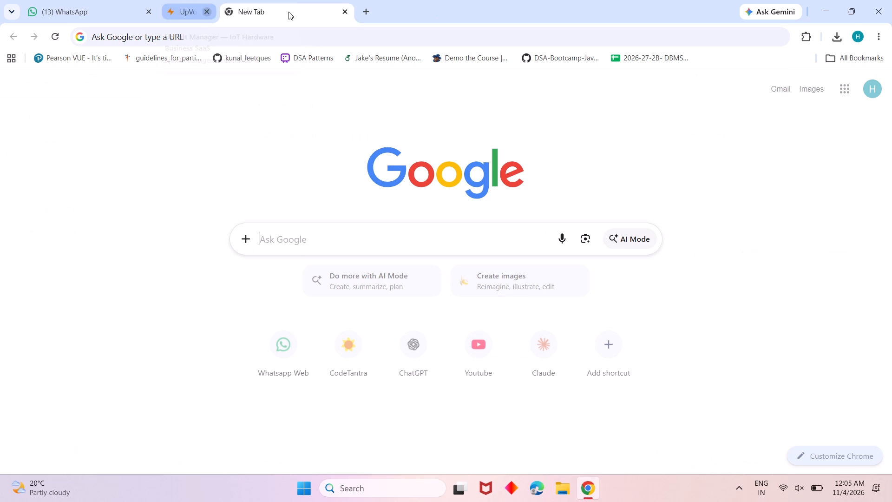